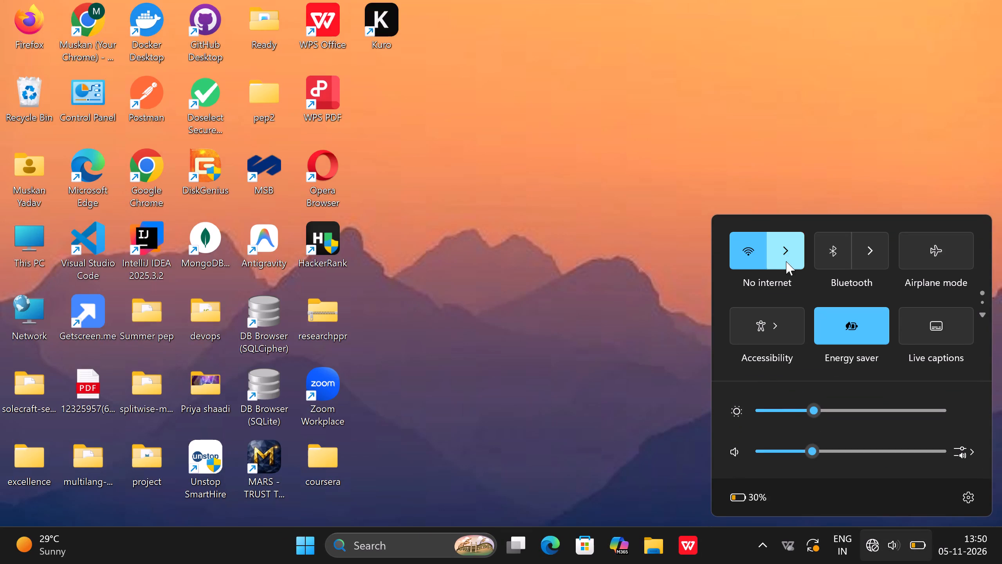
# Check the list of available Wi-Fi networks and dismiss it.
pyautogui.click(786, 261)
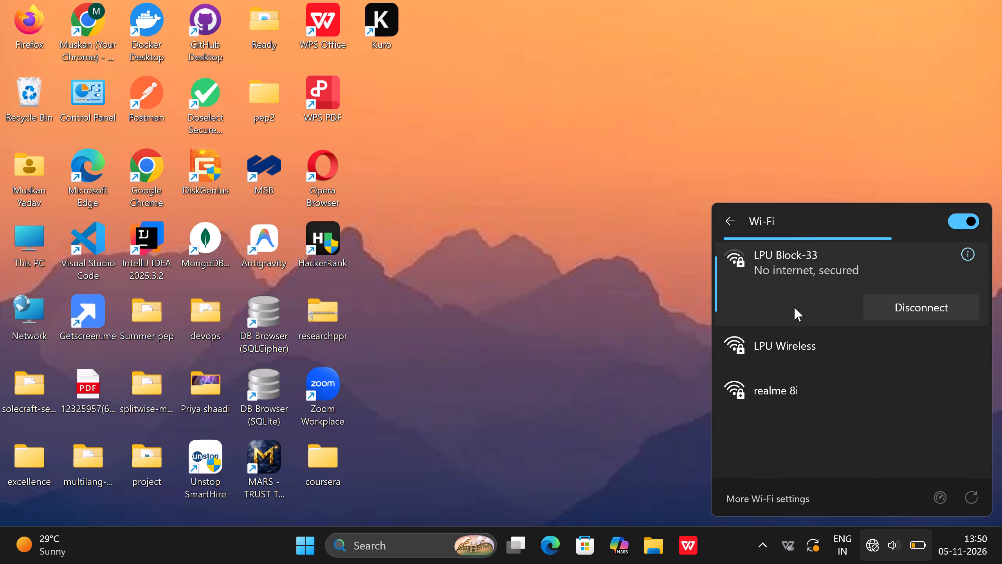
pyautogui.click(637, 310)
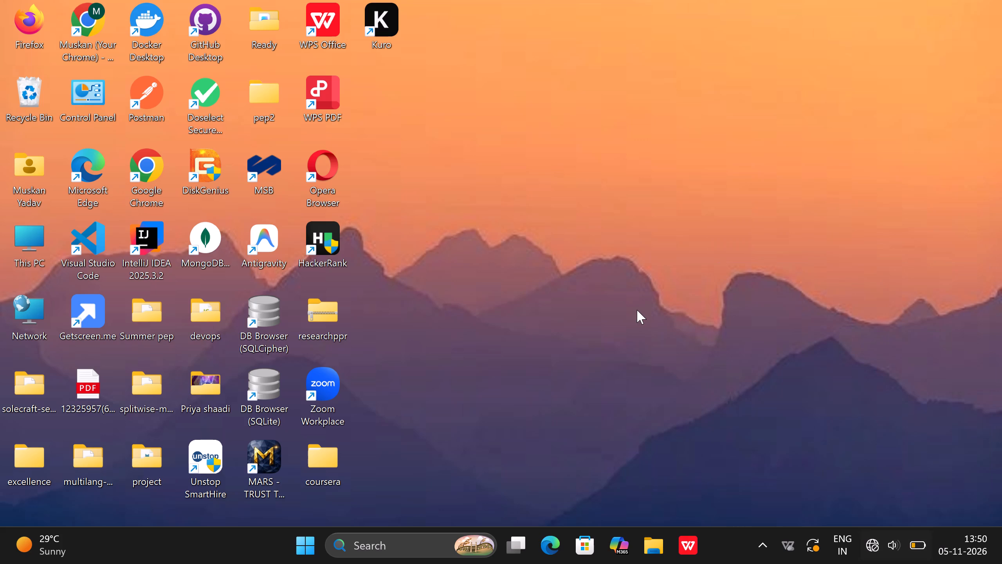
# Launch Google Chrome and load the 24Online client login page at internet.lpu.in/24online/webpages/client.jsp.
pyautogui.doubleClick(139, 164)
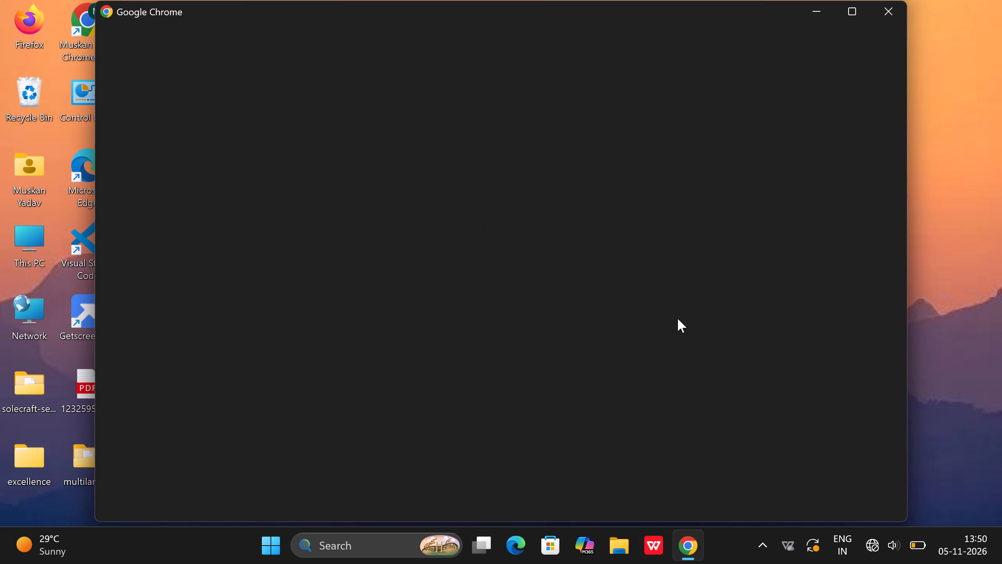
pyautogui.click(576, 330)
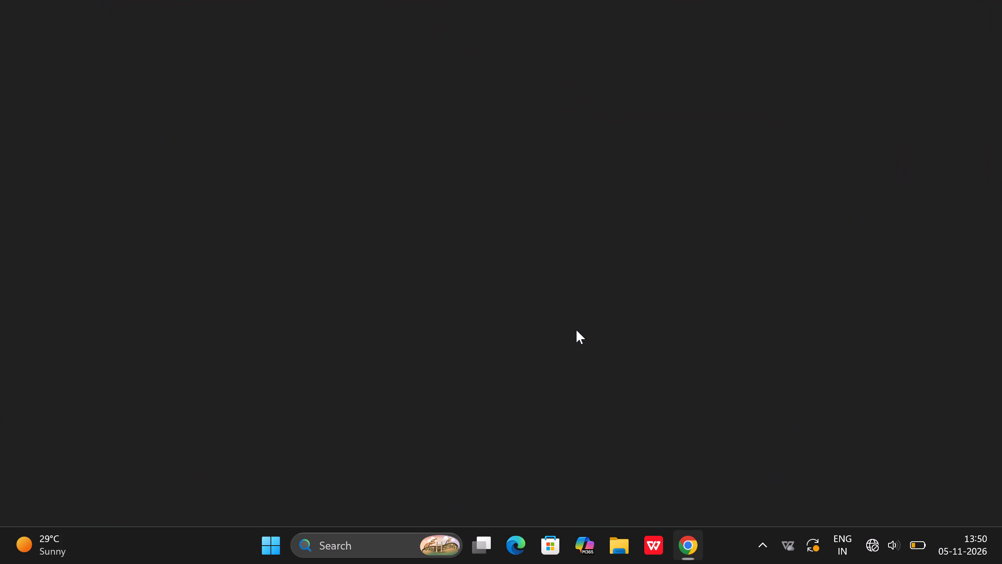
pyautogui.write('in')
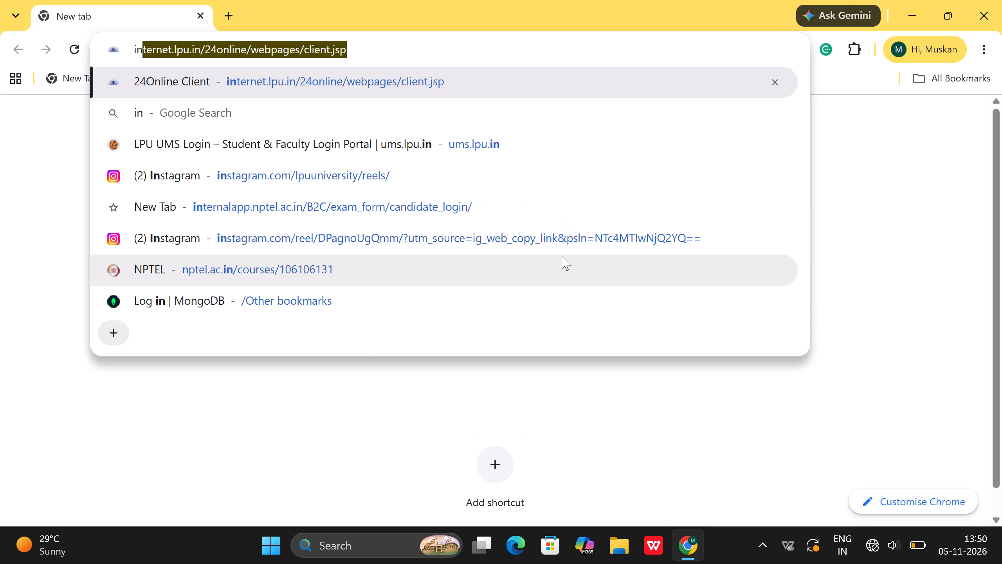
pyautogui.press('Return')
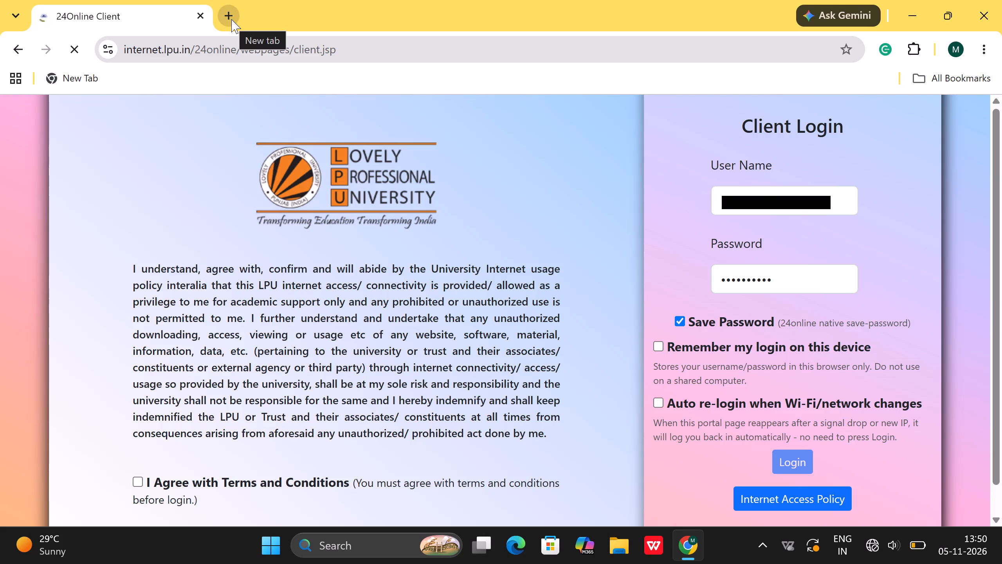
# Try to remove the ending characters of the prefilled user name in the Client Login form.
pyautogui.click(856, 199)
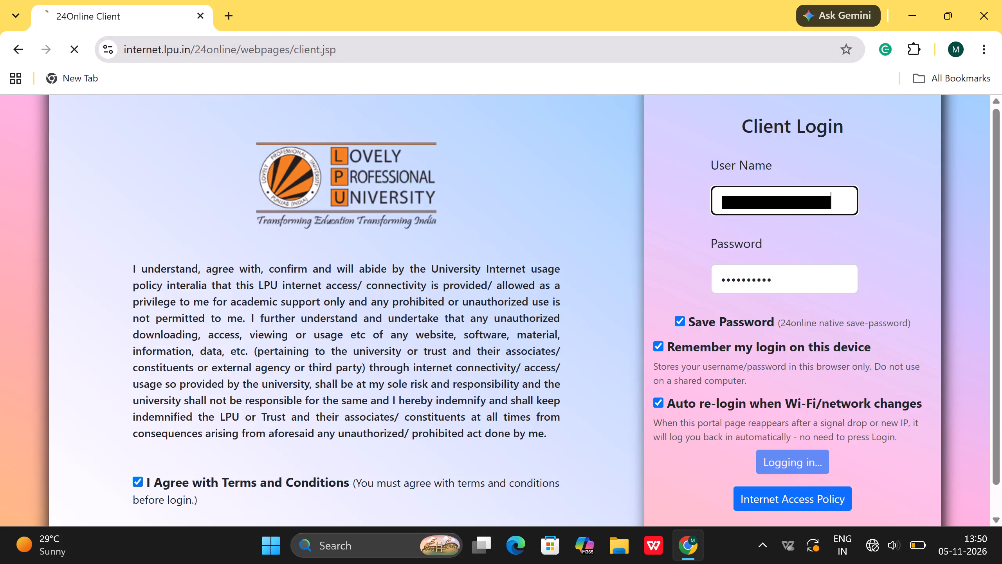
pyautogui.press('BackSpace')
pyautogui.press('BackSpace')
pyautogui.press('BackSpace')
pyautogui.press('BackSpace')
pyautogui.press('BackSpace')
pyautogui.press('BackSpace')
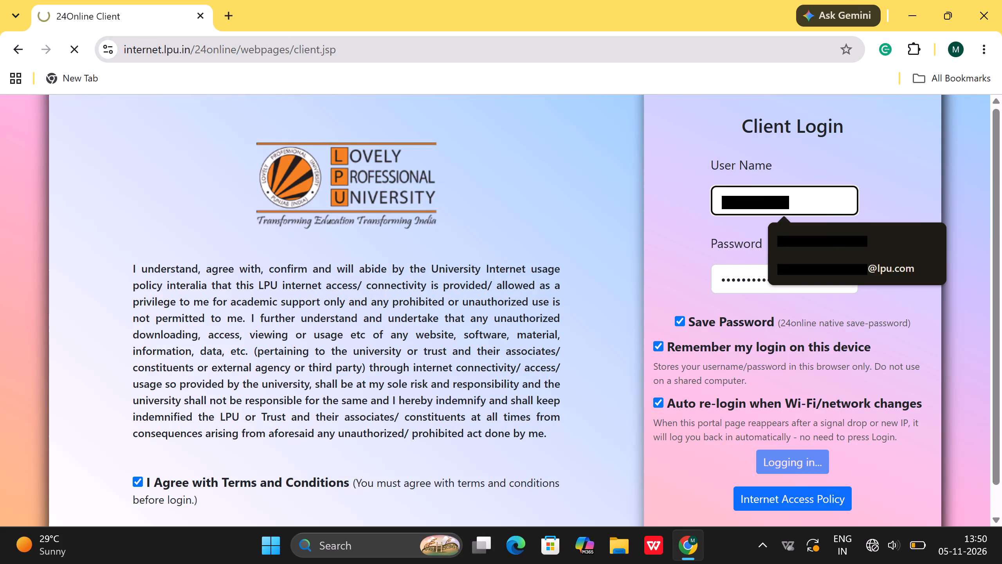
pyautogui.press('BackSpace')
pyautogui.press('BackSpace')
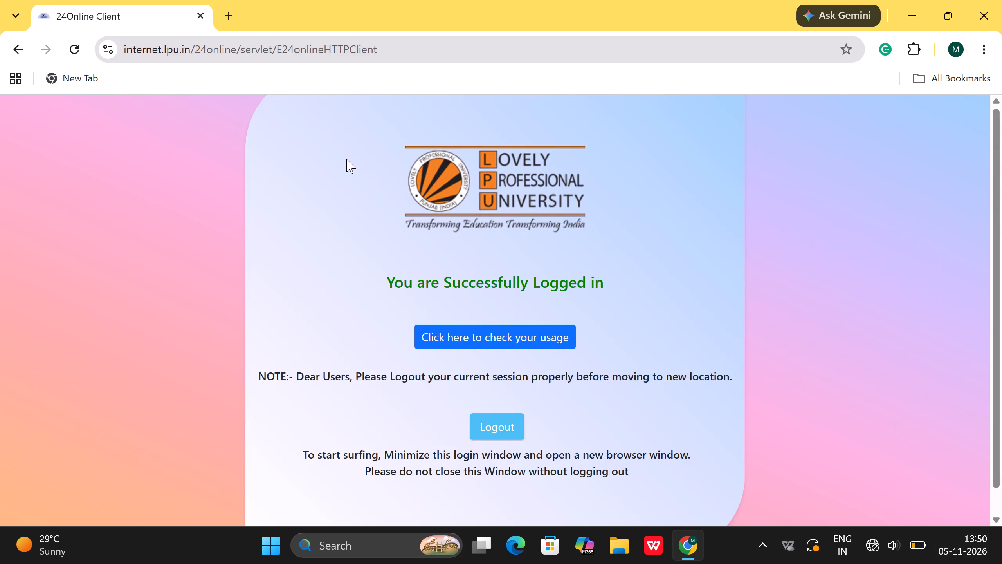
# Close the browser window showing the 24Online portal.
pyautogui.click(1001, 7)
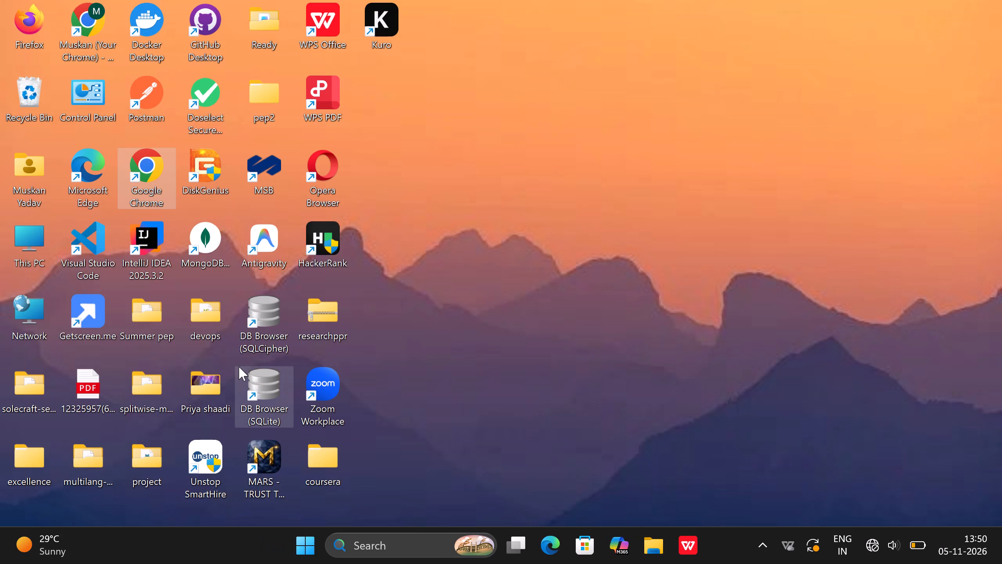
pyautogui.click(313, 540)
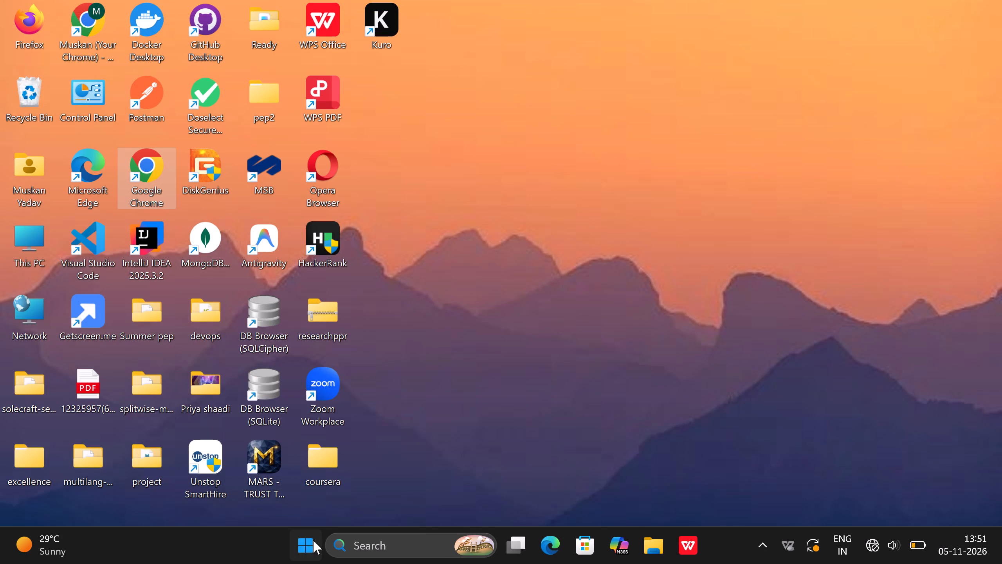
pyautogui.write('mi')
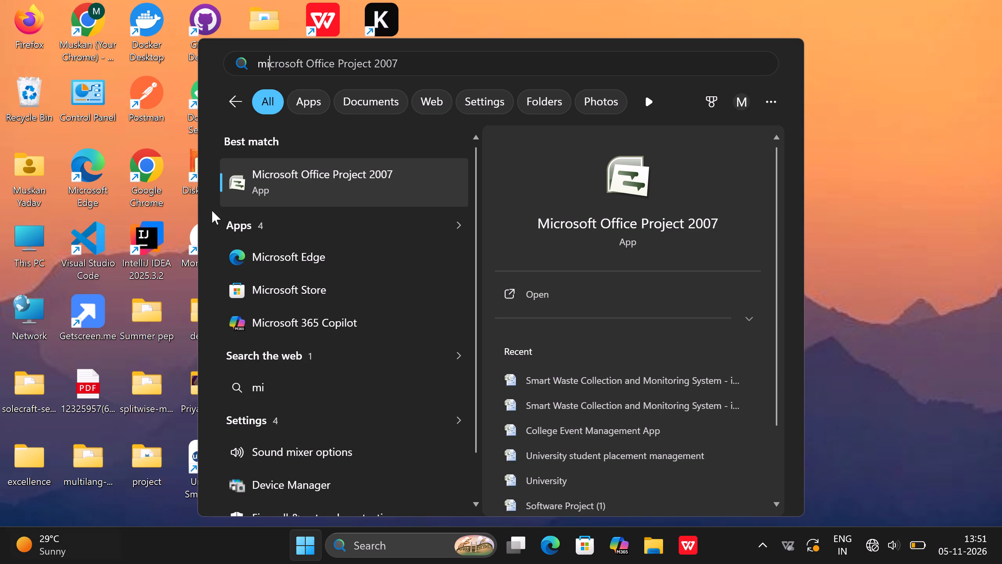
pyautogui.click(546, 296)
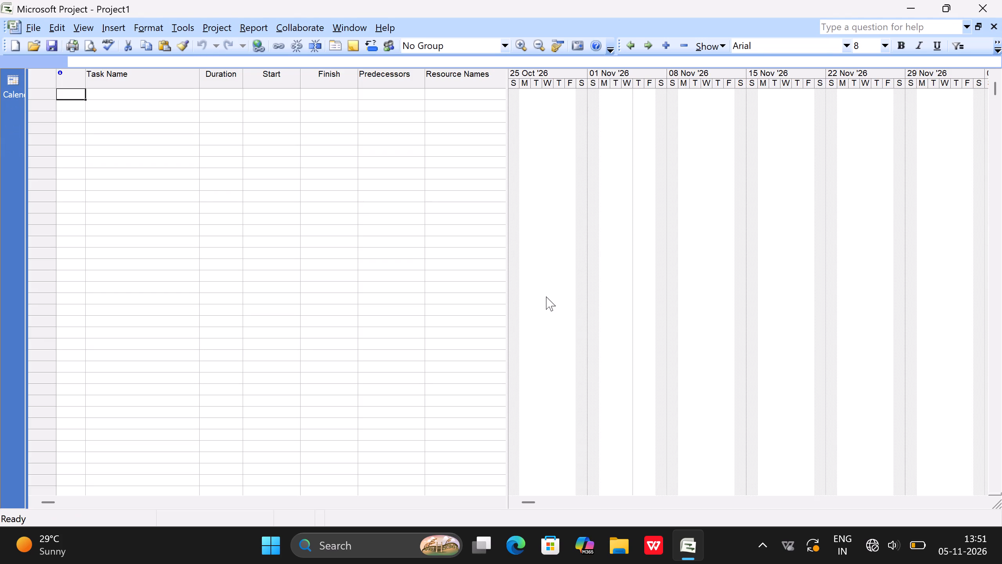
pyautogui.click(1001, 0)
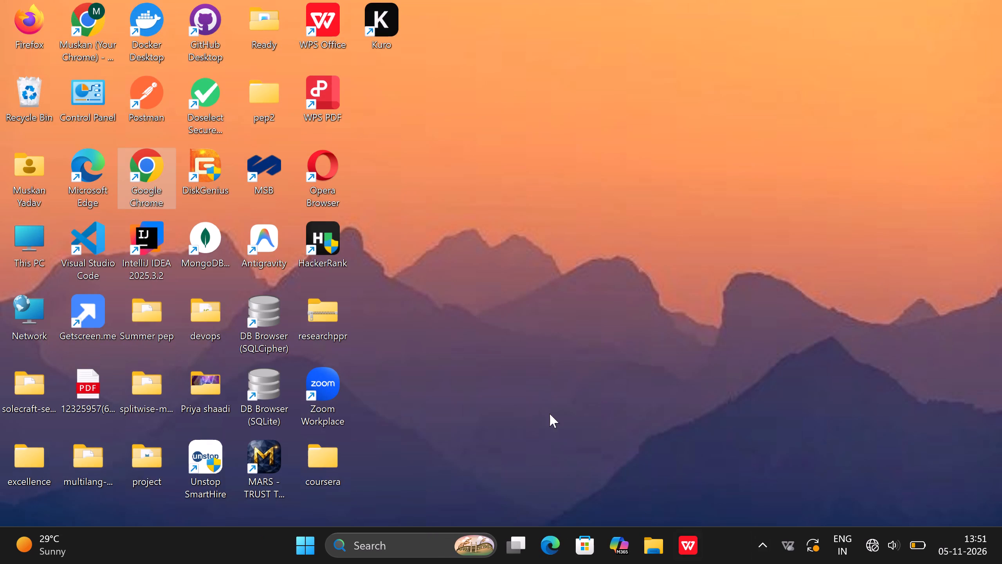
# Open the recent College Event Management App project in Microsoft Office Project 2007.
pyautogui.click(296, 546)
pyautogui.write('mi')
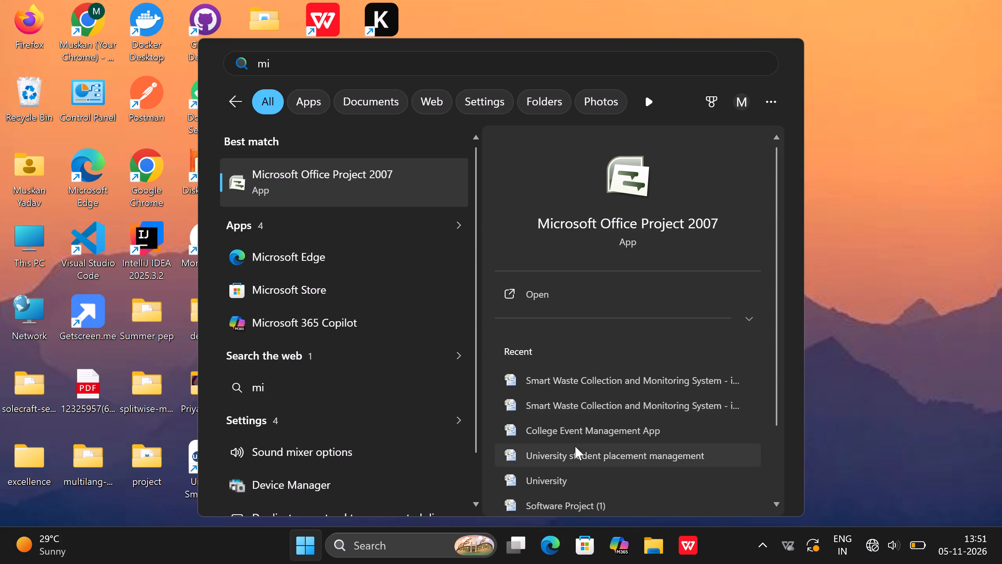
pyautogui.click(568, 434)
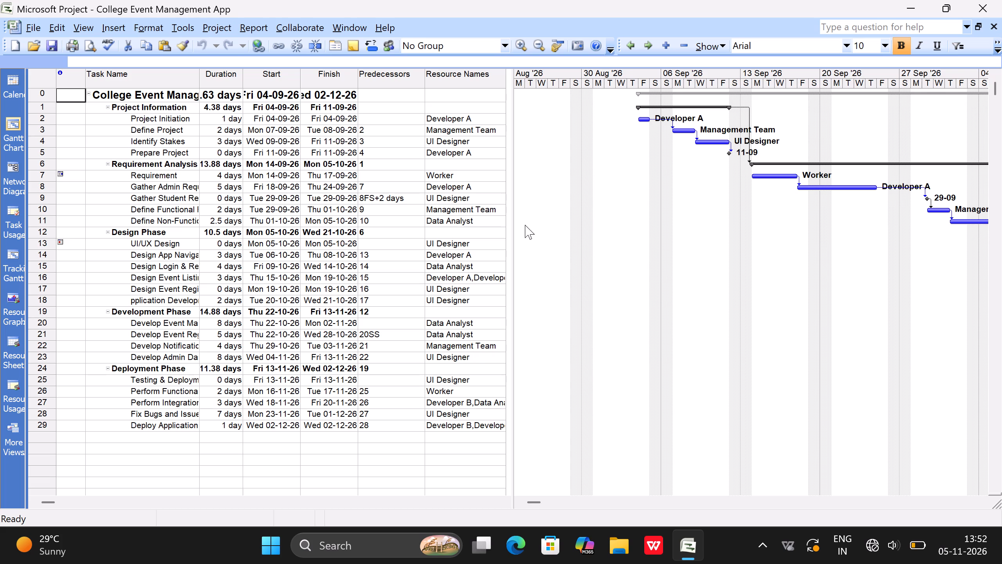
# Review the project's Resource Sheet and Network Diagram views, and return to the Gantt Chart view.
pyautogui.click(95, 26)
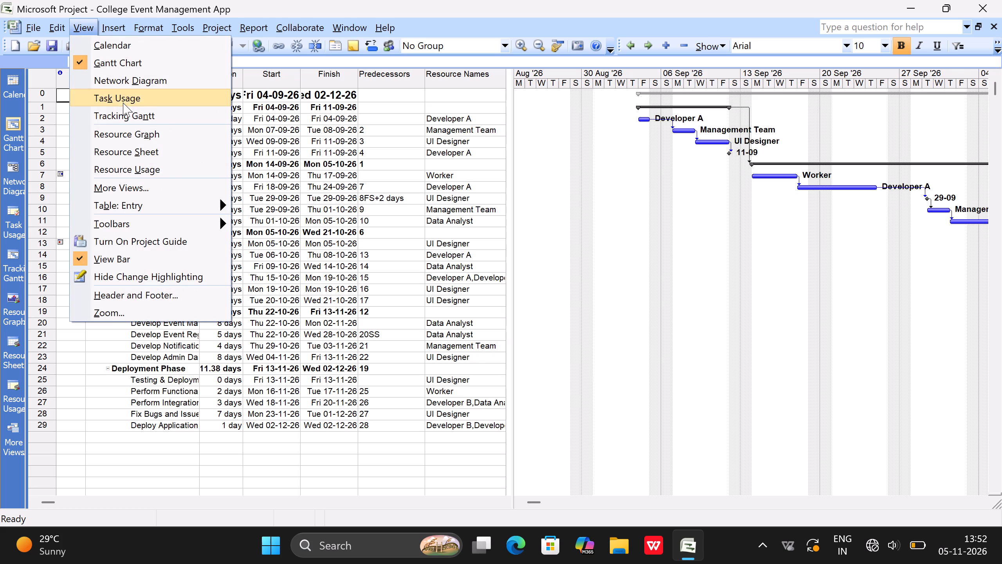
pyautogui.click(128, 146)
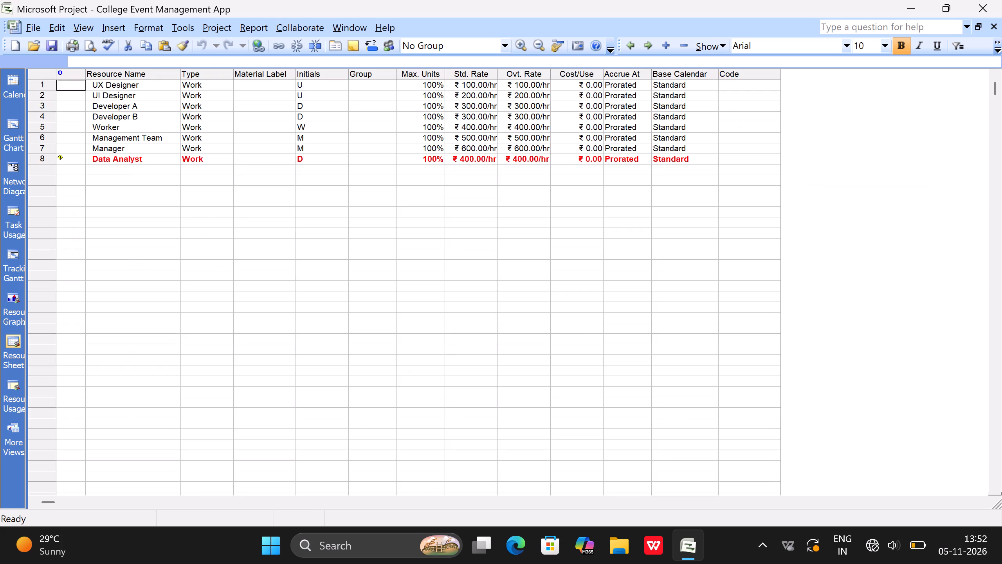
pyautogui.click(84, 25)
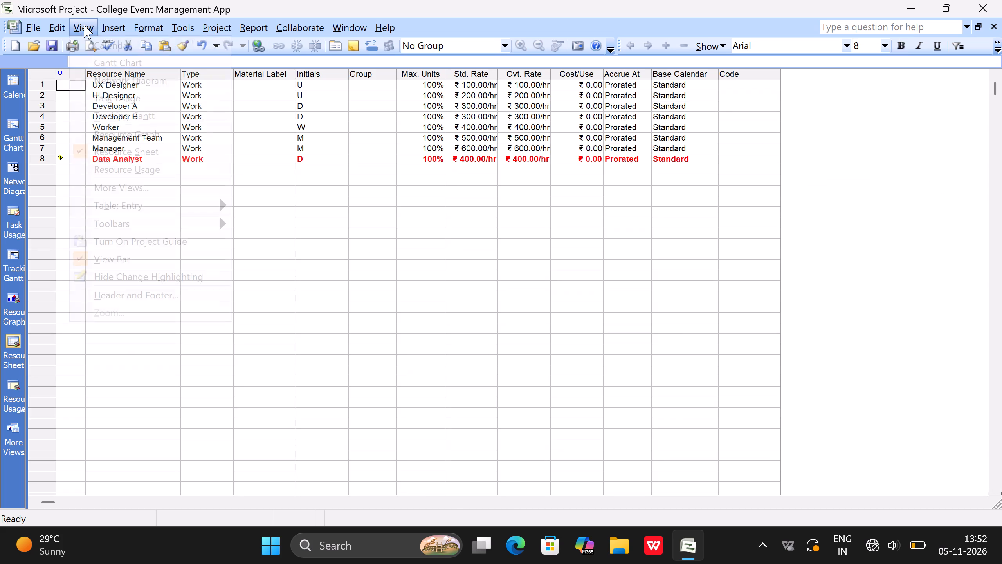
pyautogui.click(117, 76)
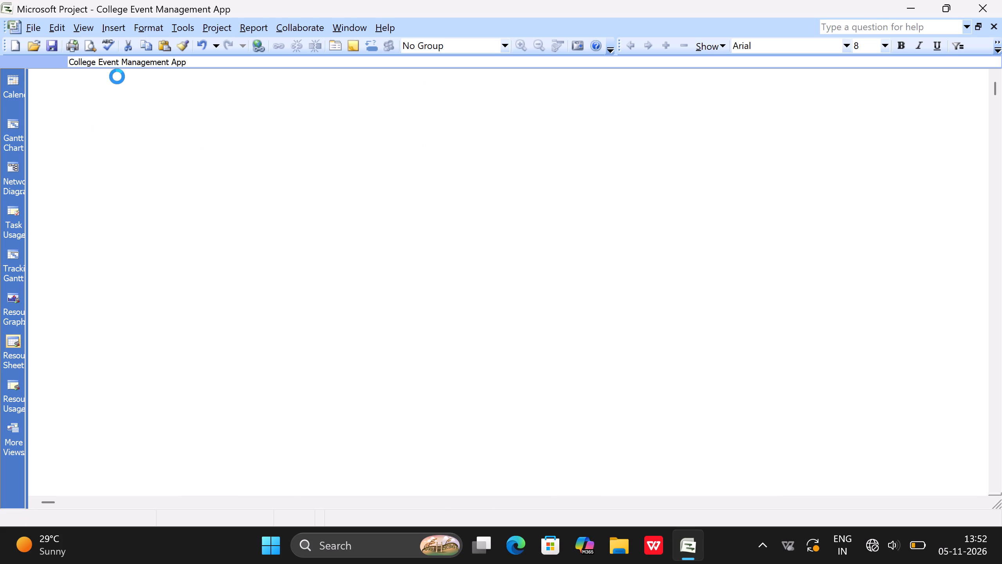
pyautogui.click(85, 33)
pyautogui.click(107, 54)
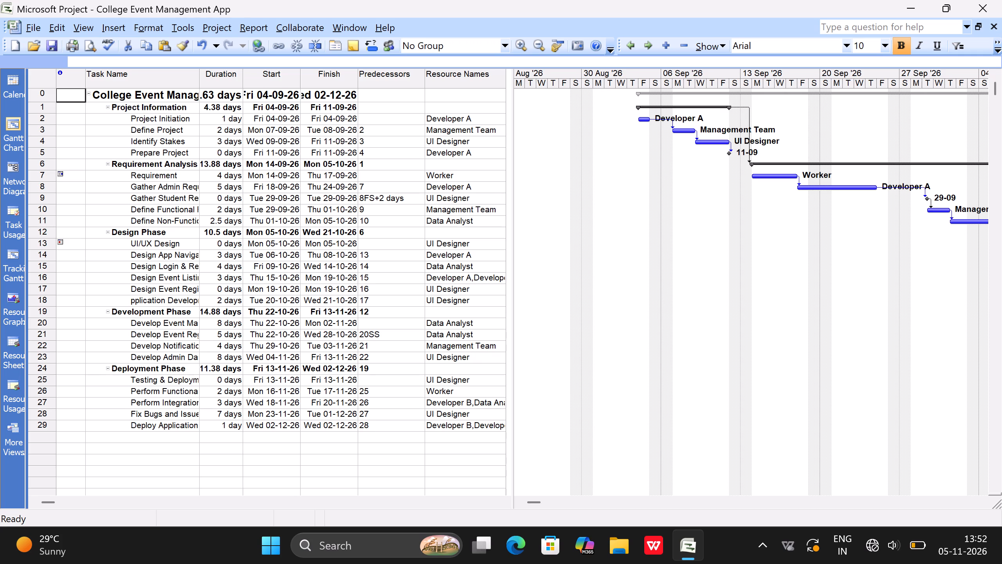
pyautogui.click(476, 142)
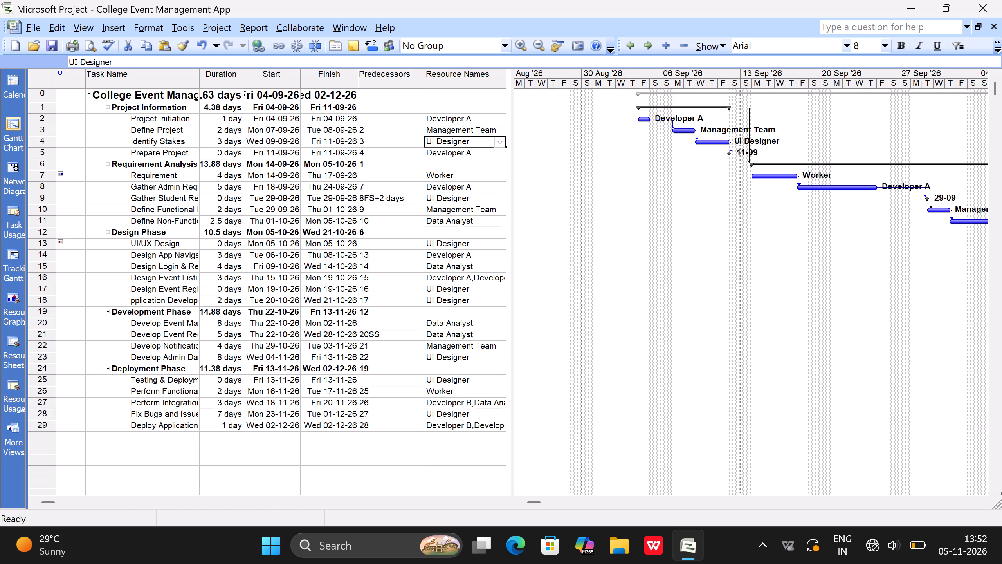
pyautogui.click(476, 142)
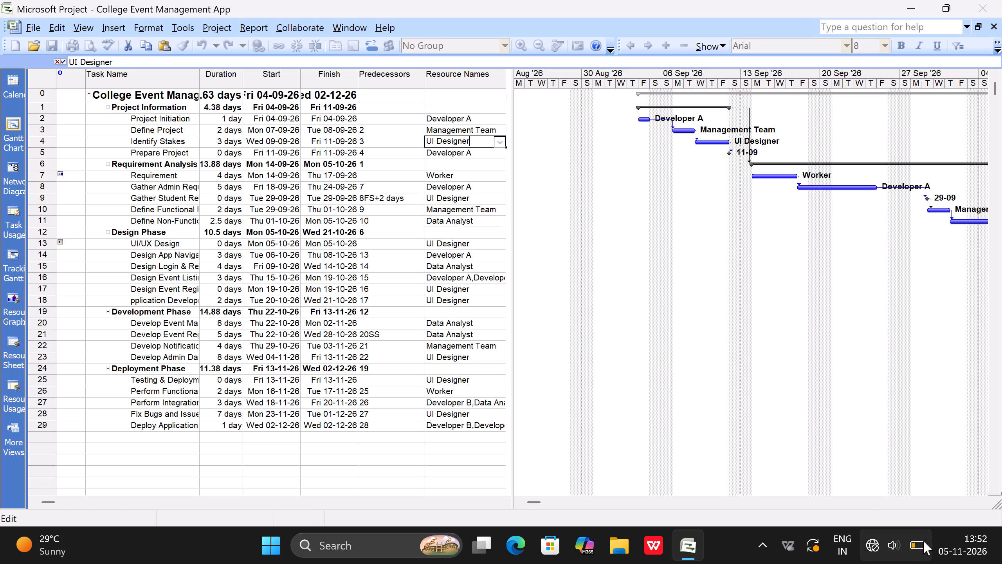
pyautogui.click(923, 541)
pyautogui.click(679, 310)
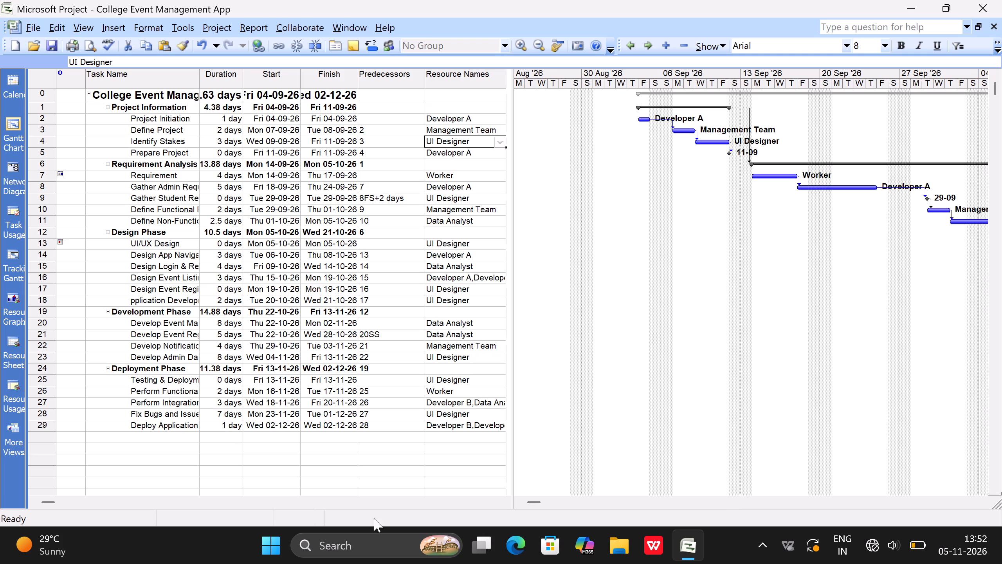
pyautogui.click(277, 538)
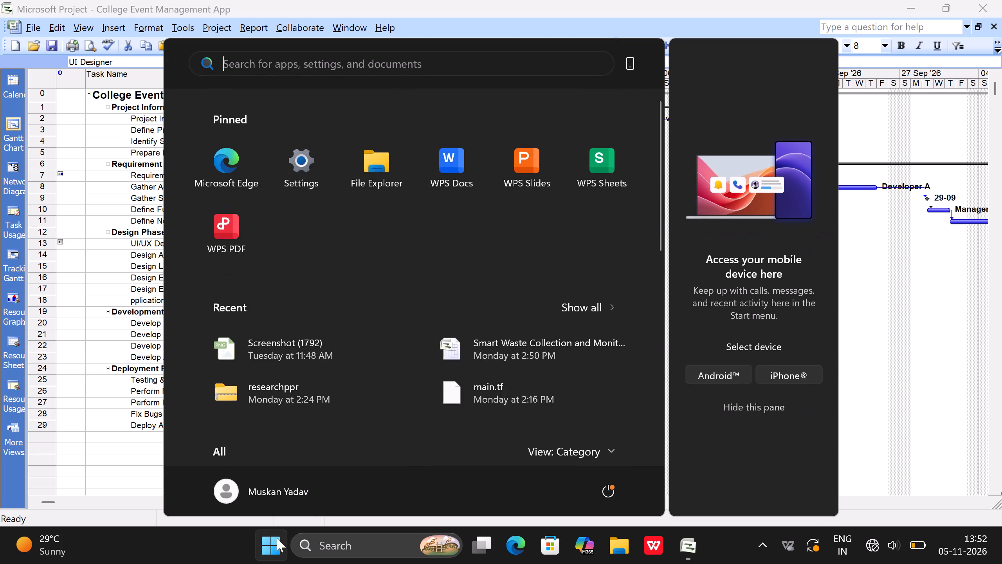
pyautogui.write('ch')
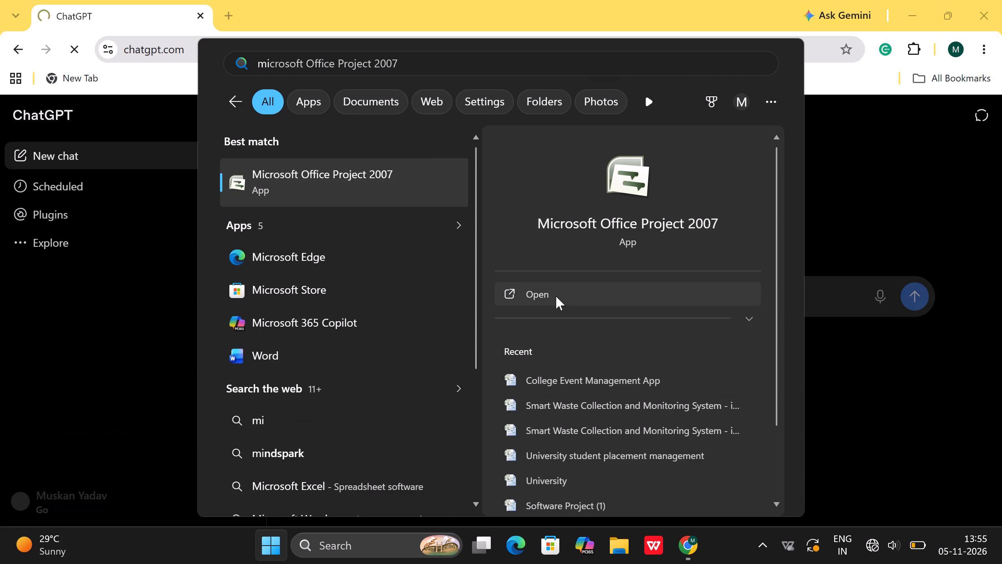
pyautogui.click(556, 296)
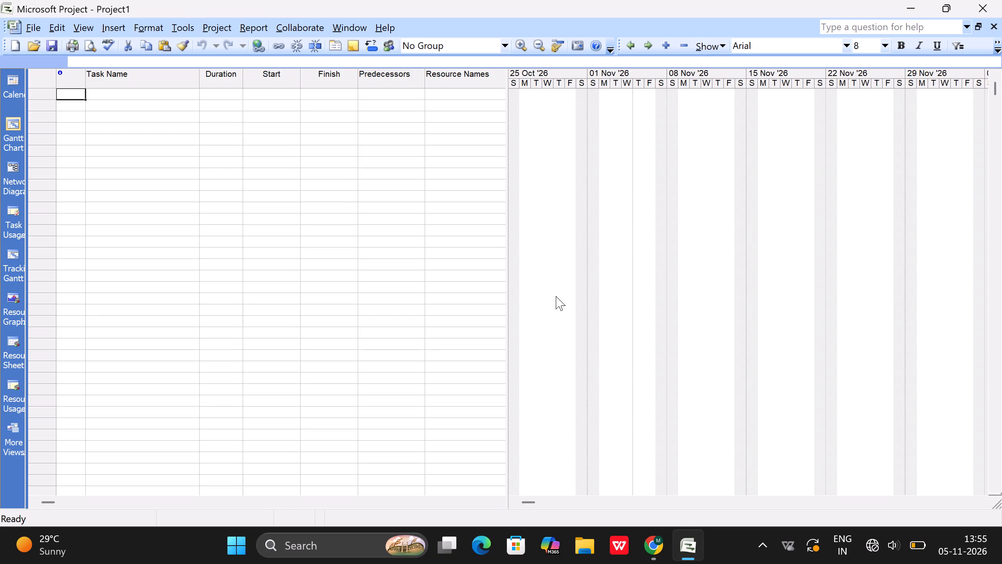
# Enter "Doctor Specific" as the first task name in the blank project.
pyautogui.press('Right')
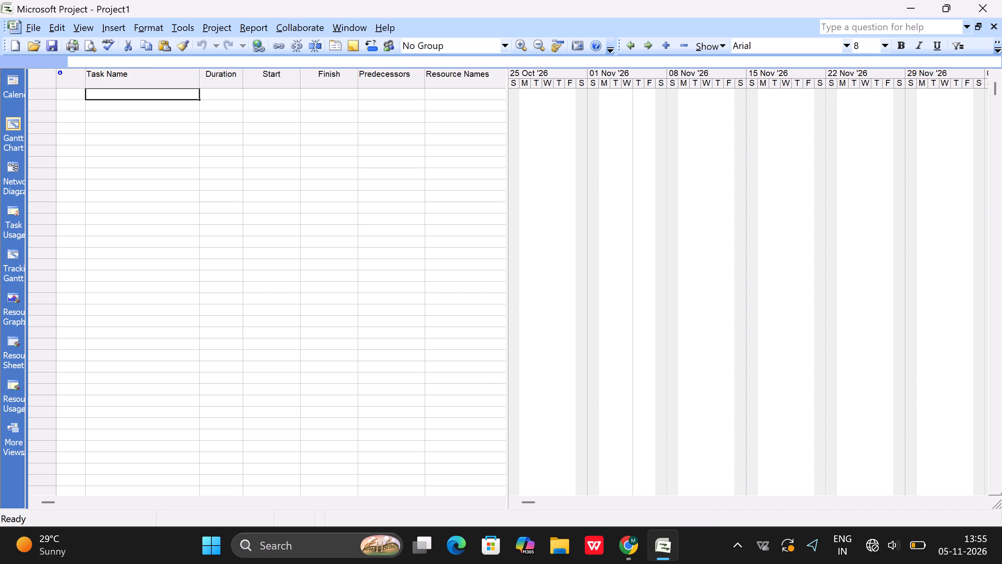
pyautogui.press('d')
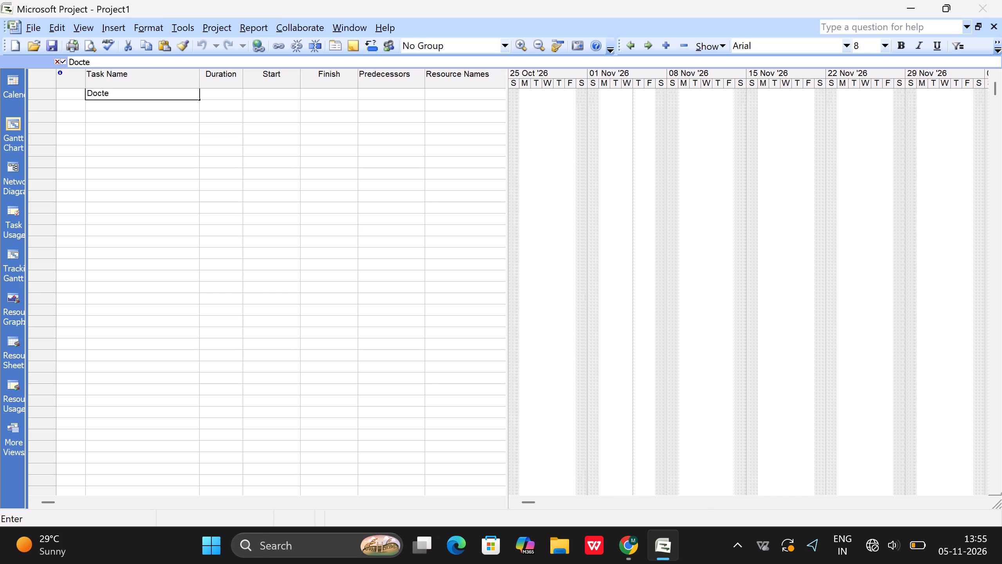
pyautogui.press('space')
pyautogui.press('BackSpace')
pyautogui.press('BackSpace')
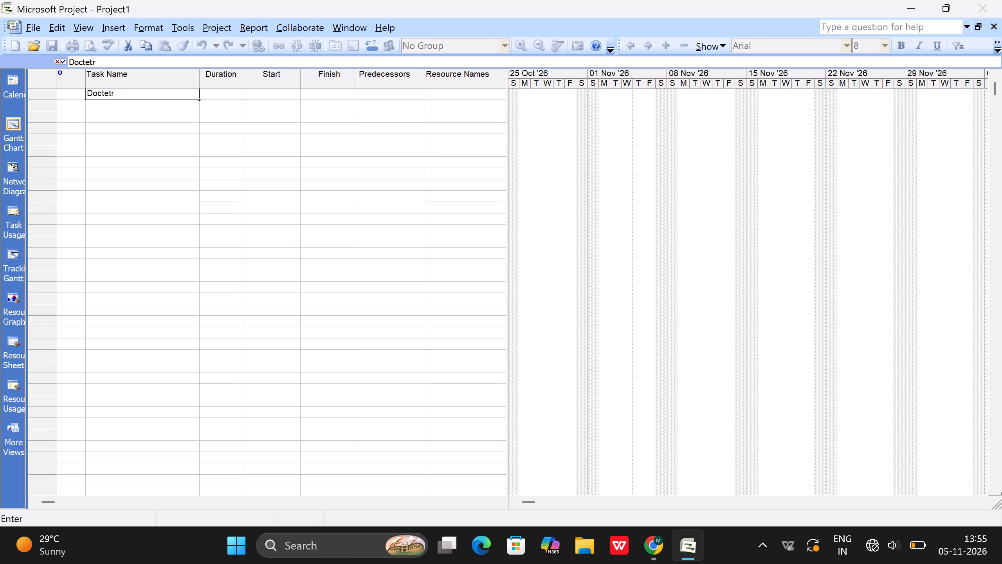
pyautogui.press('BackSpace')
pyautogui.press('BackSpace')
pyautogui.write('or s')
pyautogui.press('Return')
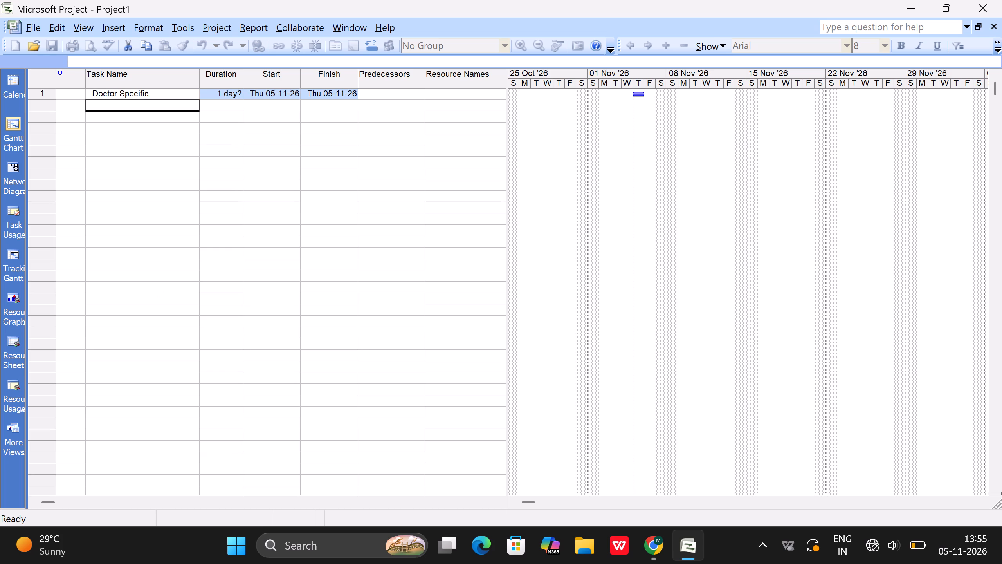
# Add the tasks "Medicine department" and "expiry detection" in rows 2 and 3.
pyautogui.write('edicine')
pyautogui.press('space')
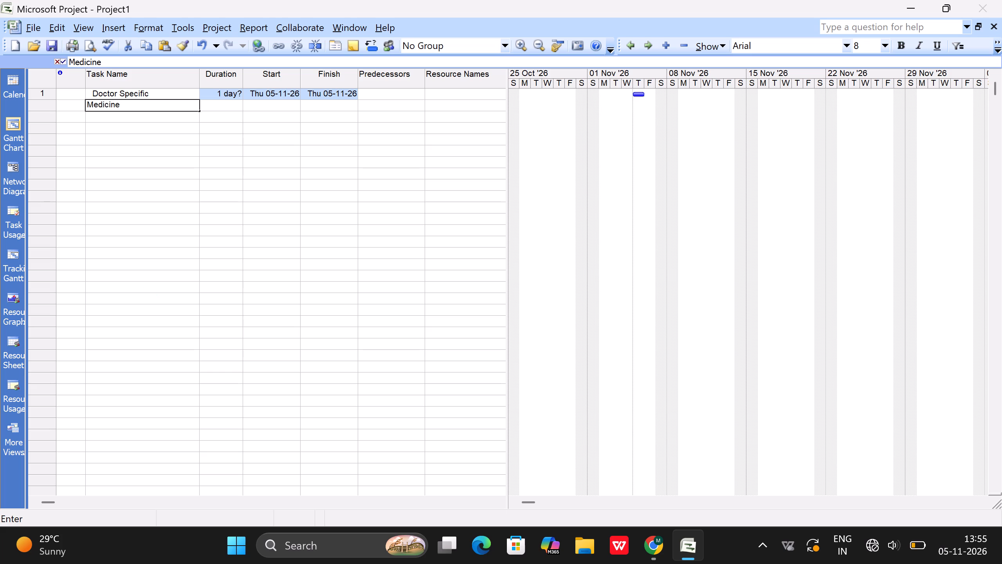
pyautogui.write('department')
pyautogui.press('Return')
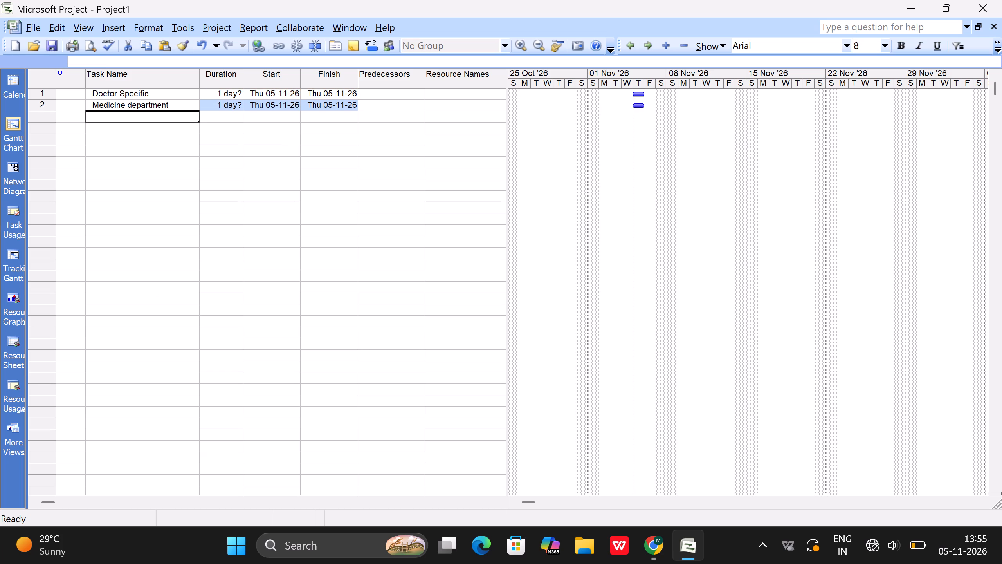
pyautogui.write('expira')
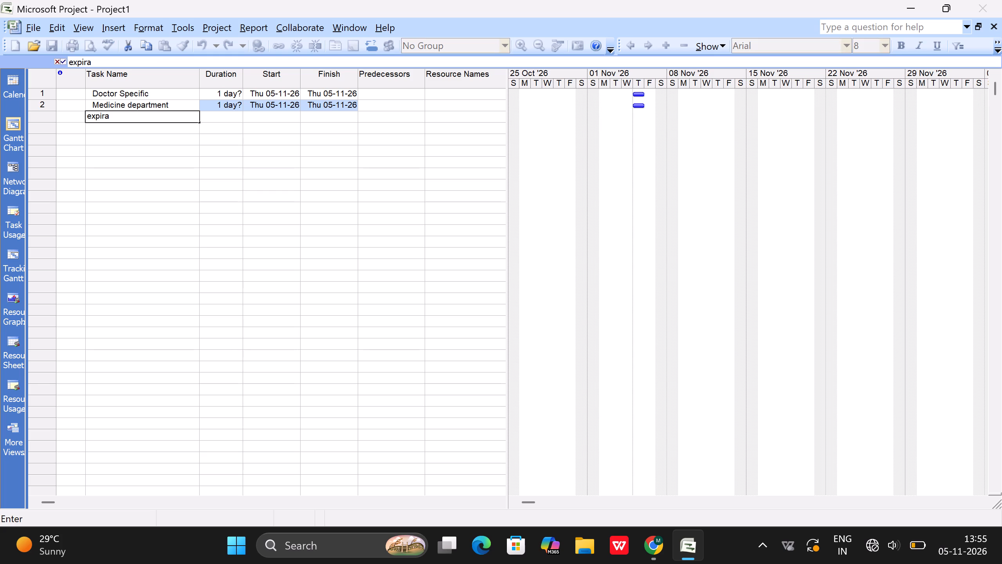
pyautogui.press('BackSpace')
pyautogui.write('y detection')
pyautogui.press('Return')
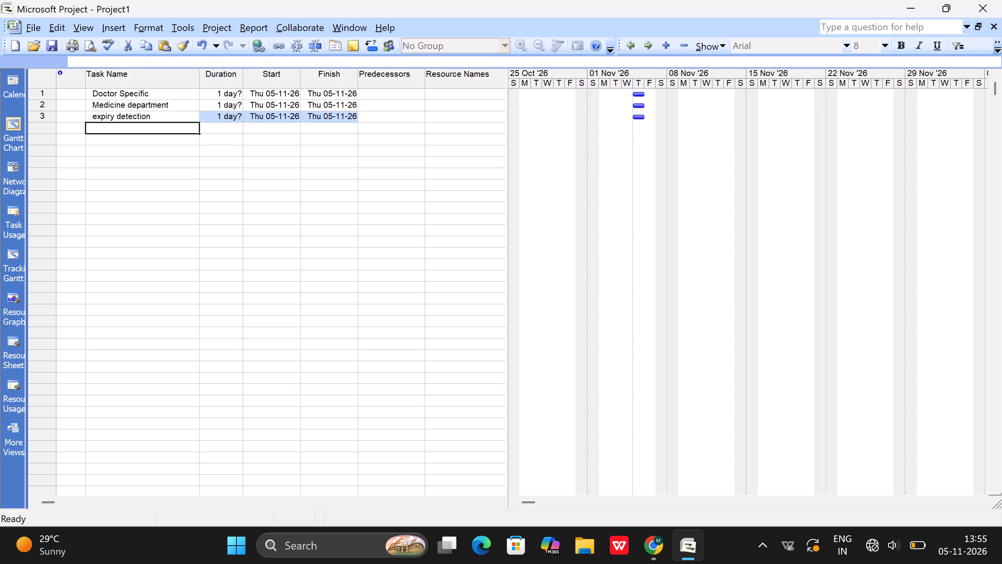
# Add the tasks "pharmacy recruitment" and "nurse count" in rows 4 and 5.
pyautogui.write('phar')
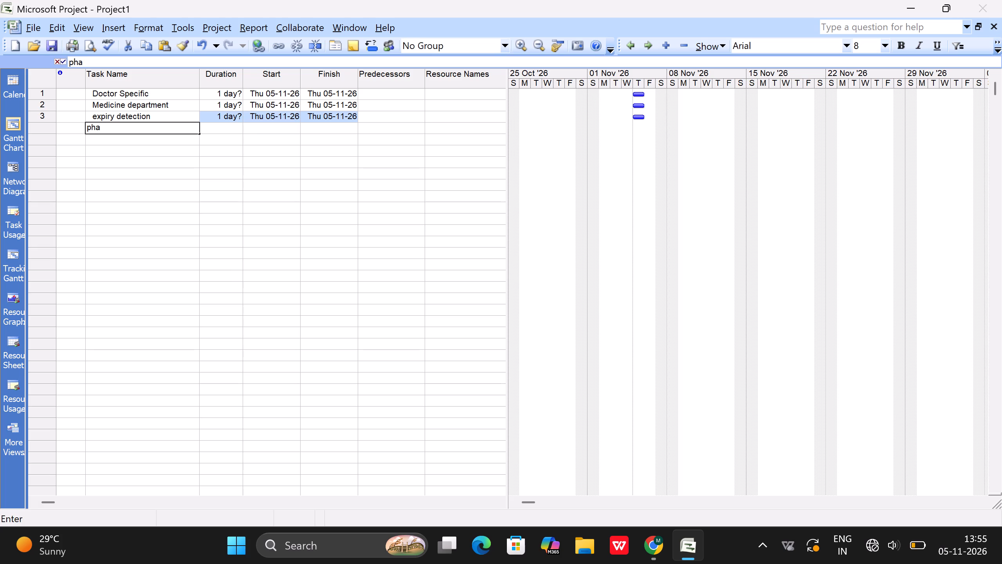
pyautogui.write('macy')
pyautogui.press('space')
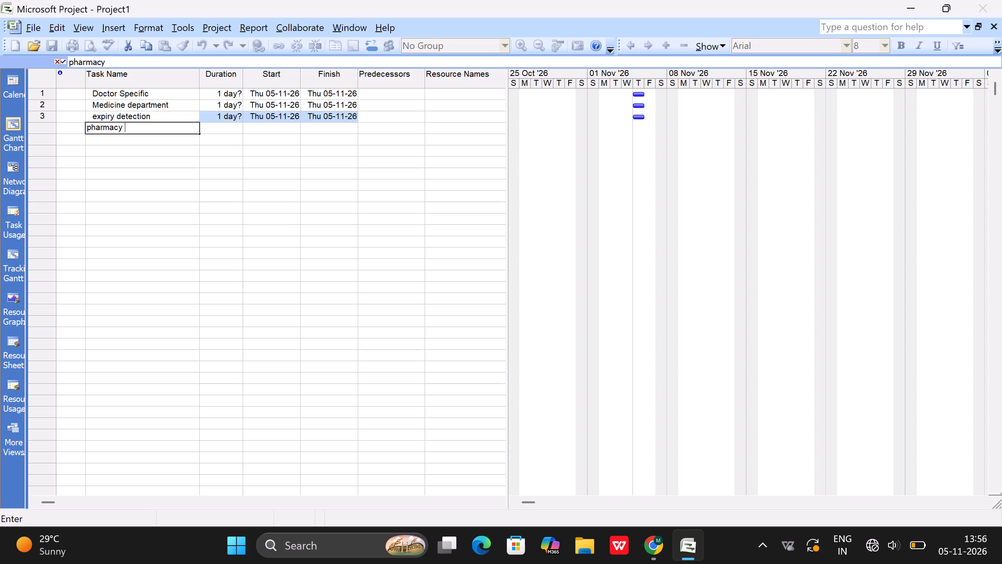
pyautogui.write('recru')
pyautogui.write('itment')
pyautogui.press('Return')
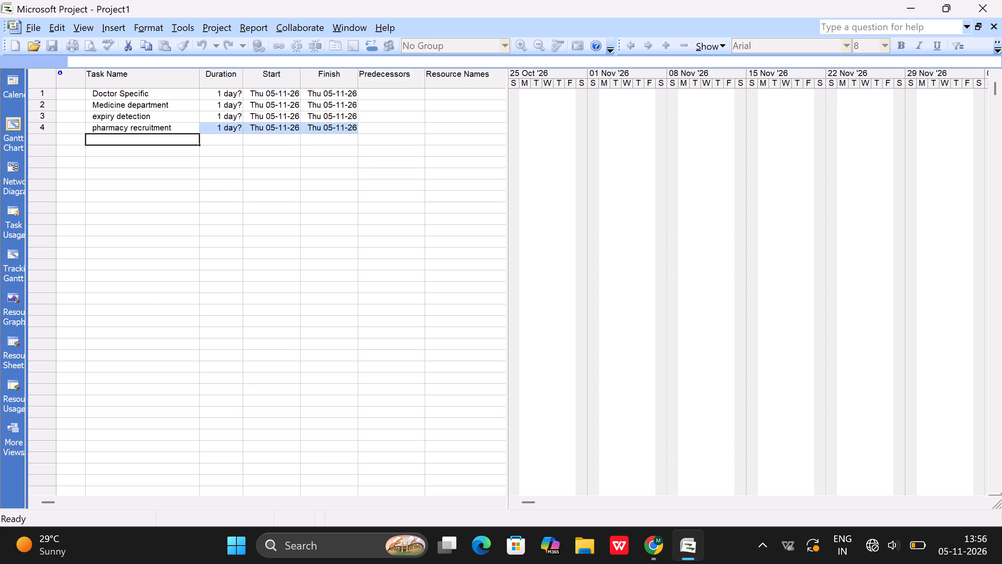
pyautogui.write('nurse co')
pyautogui.write('unt')
pyautogui.press('Return')
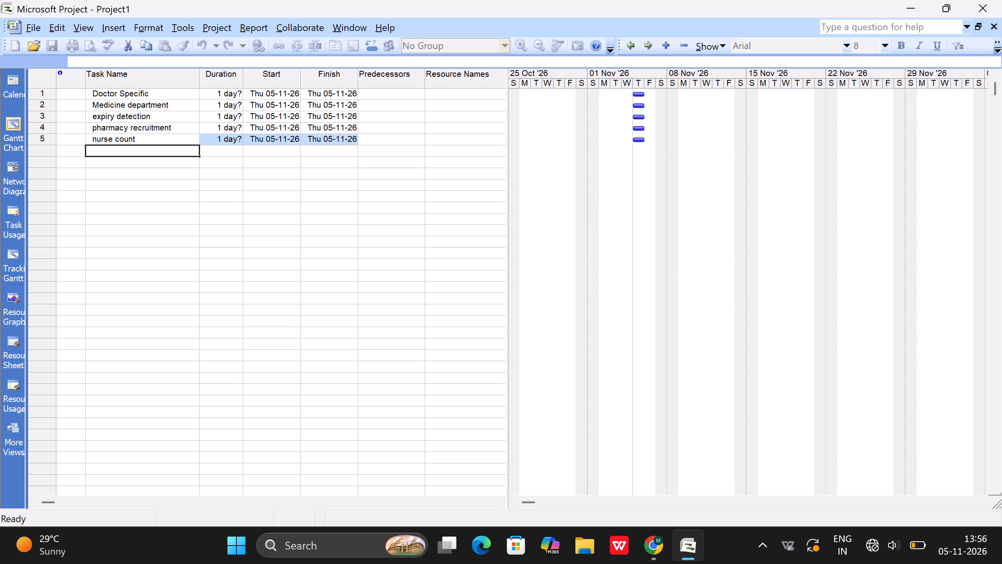
# Add the task "nurse distribution" in row 6.
pyautogui.write('nirs')
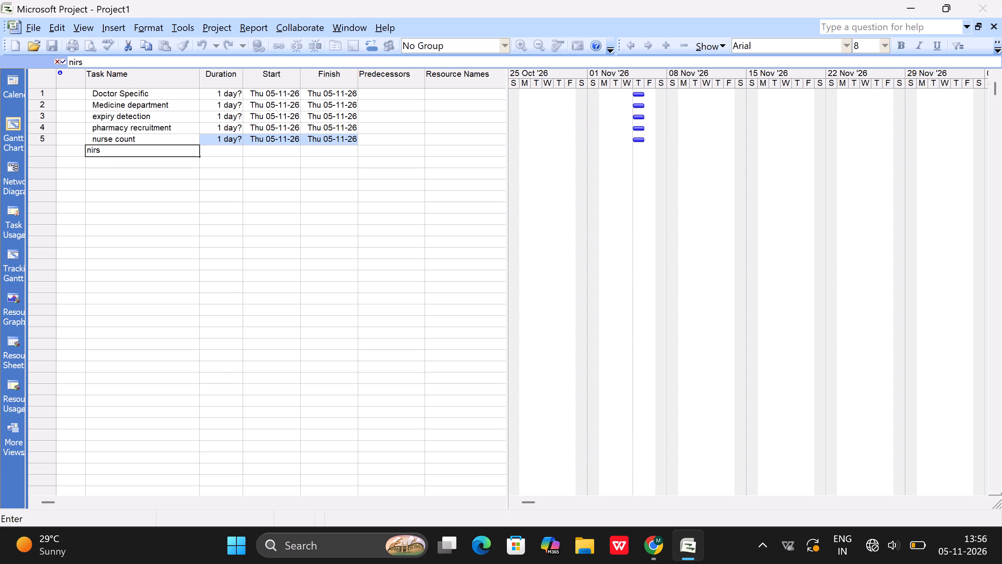
pyautogui.press('BackSpace')
pyautogui.press('BackSpace')
pyautogui.press('BackSpace')
pyautogui.write('urse')
pyautogui.press('space')
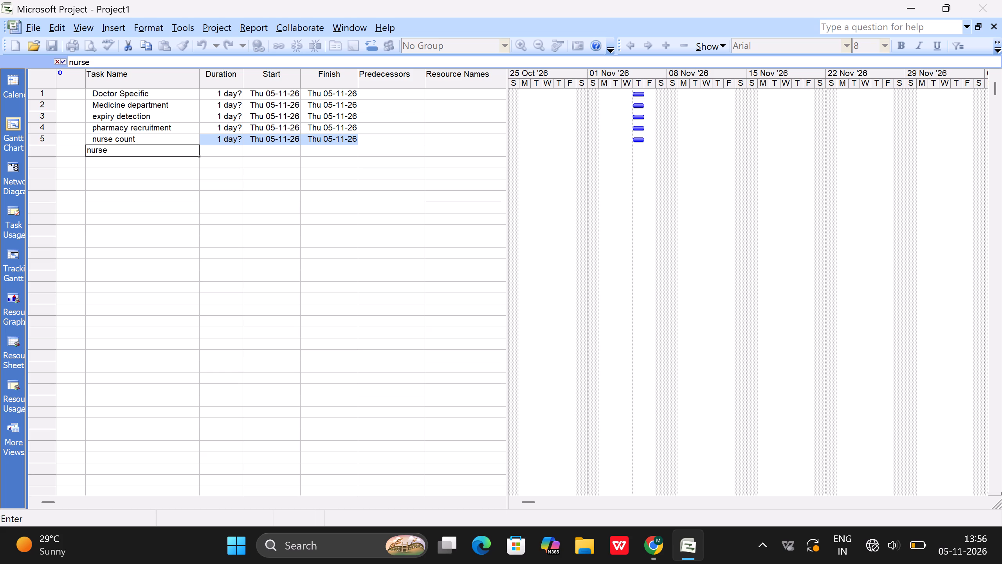
pyautogui.write('distribution')
pyautogui.press('Return')
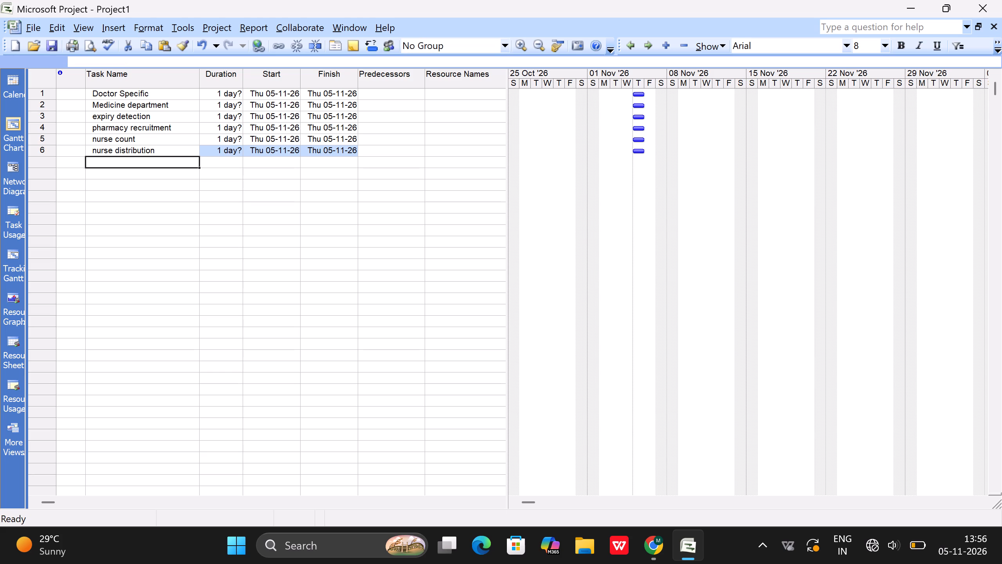
# Add the tasks "doctor avability" and "tools updation" in rows 7 and 8.
pyautogui.write('doctor a')
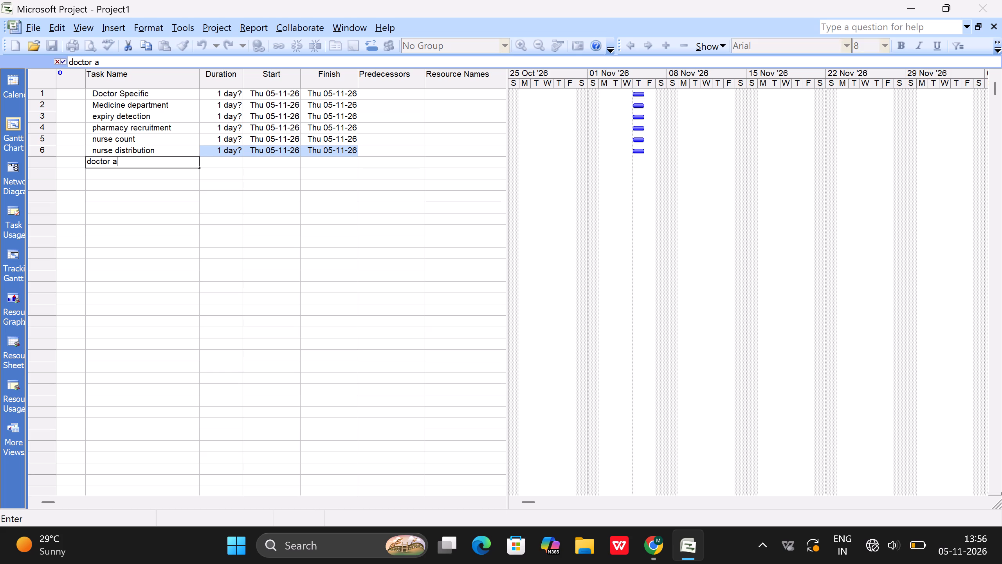
pyautogui.write('va')
pyautogui.write('bility')
pyautogui.press('Return')
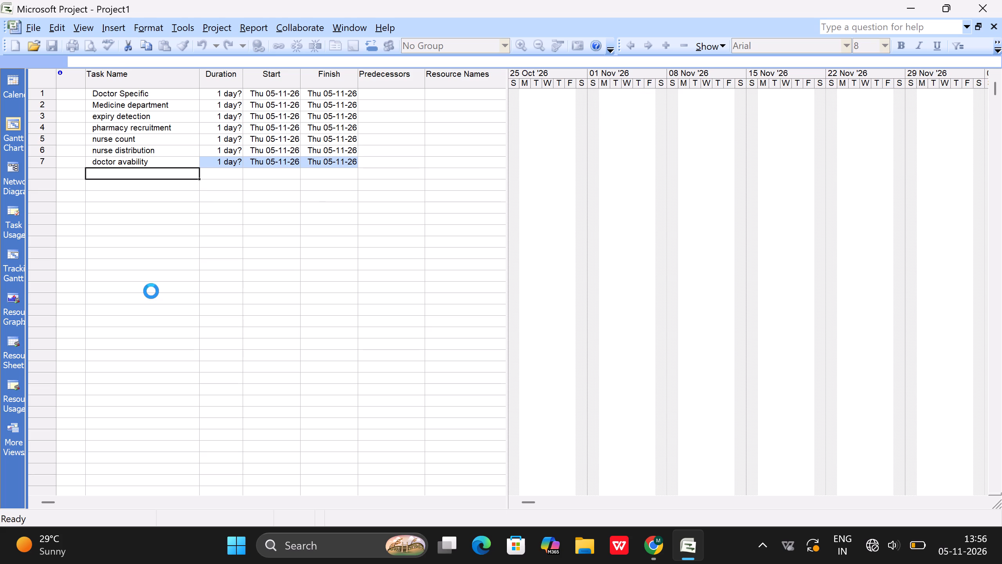
pyautogui.write('tools updation')
pyautogui.press('Return')
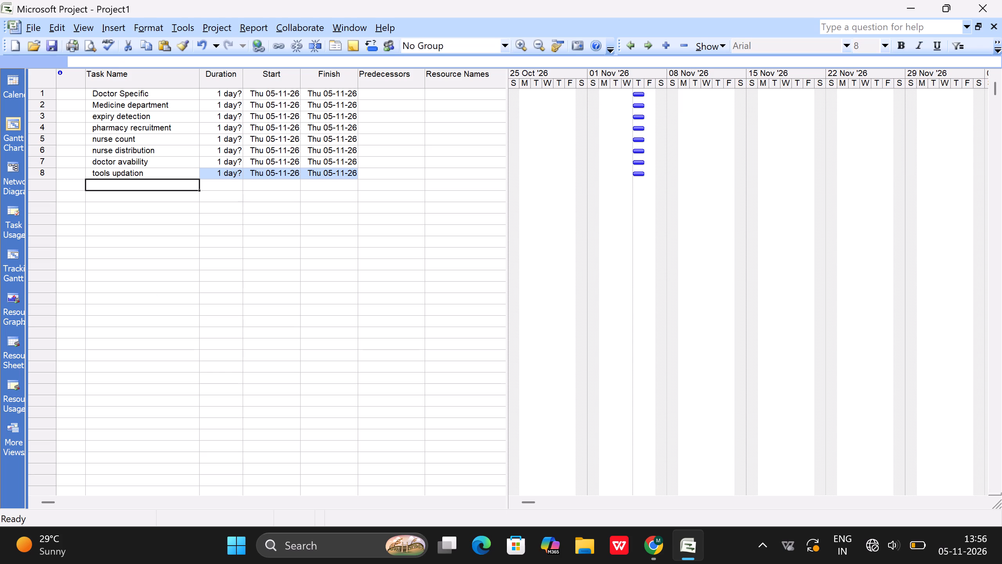
# Add the tasks "staff management" and "billing staff" in rows 9 and 10.
pyautogui.write('staff management')
pyautogui.press('Return')
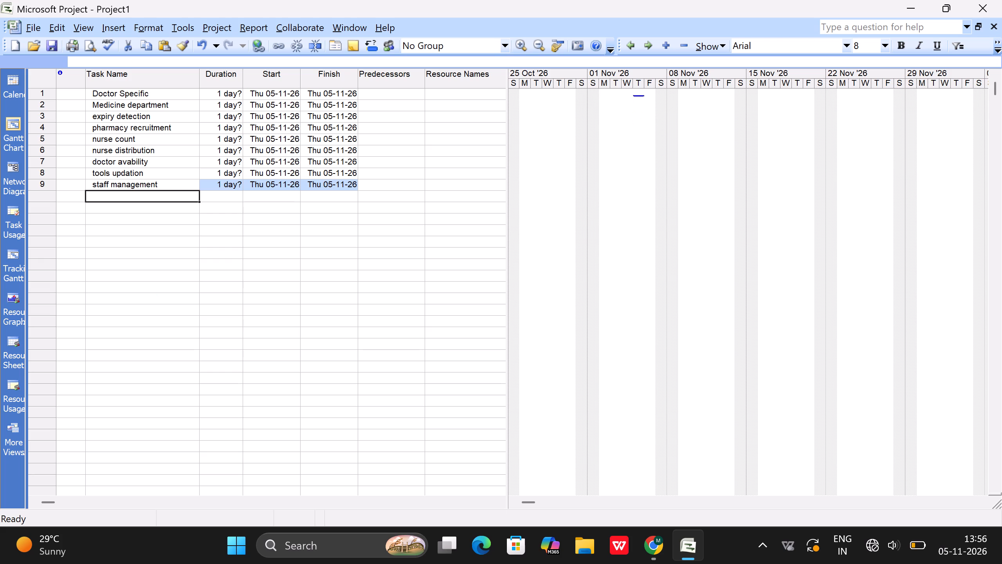
pyautogui.write('billing staff')
pyautogui.press('Return')
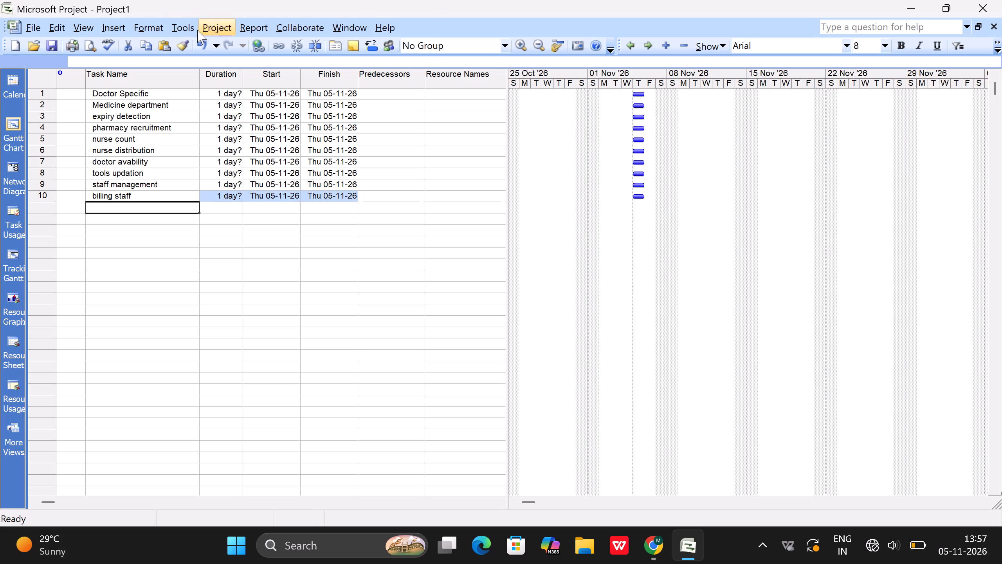
# Link all ten tasks in sequence, from "Doctor Specific" through "billing staff".
pyautogui.moveTo(88, 90); pyautogui.dragTo(255, 167)
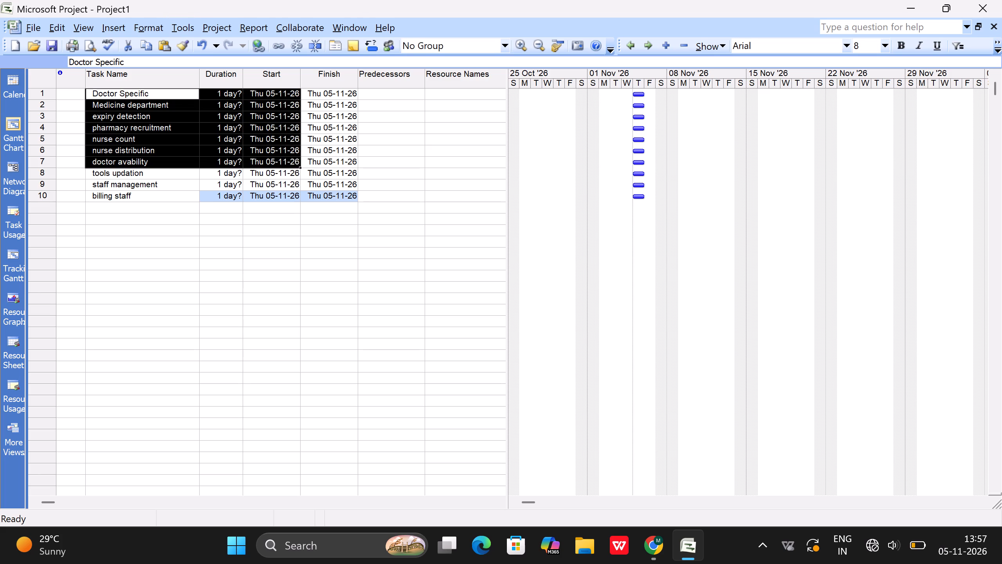
pyautogui.moveTo(255, 167); pyautogui.dragTo(216, 196)
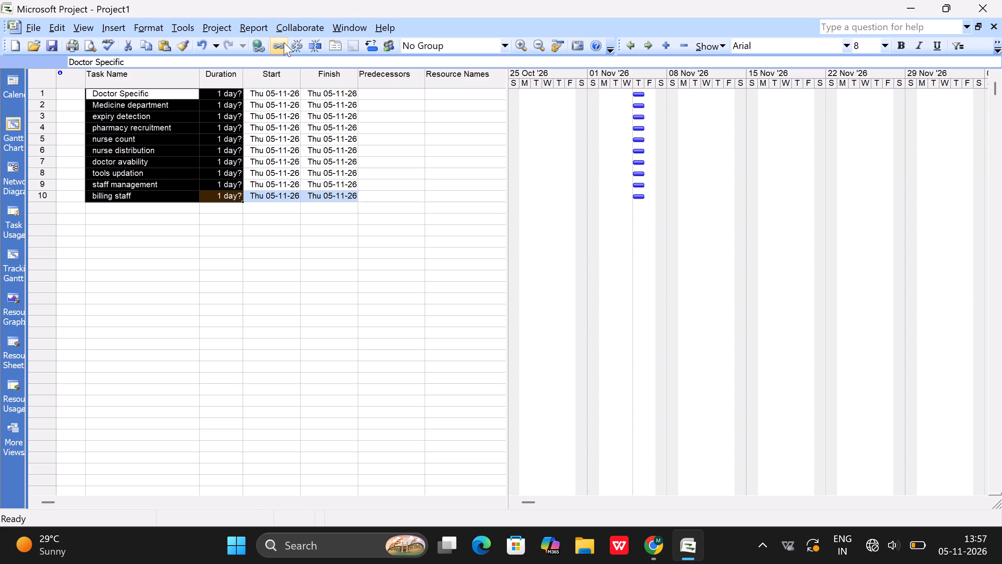
pyautogui.click(277, 45)
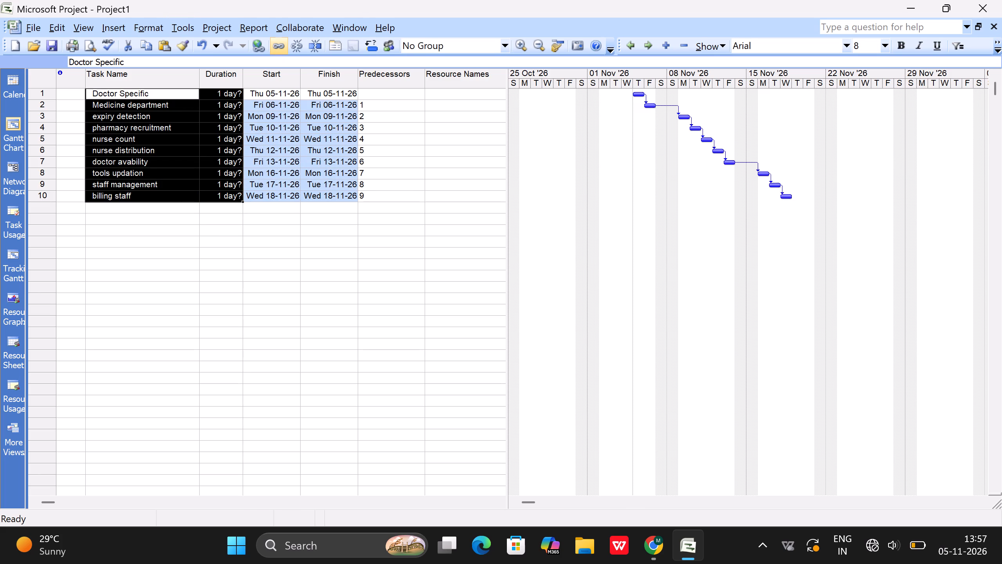
pyautogui.click(523, 200)
# Set the durations of "Doctor Specific" to 3 days, "Medicine department" to 4 days and "expiry detection" to 2 days.
pyautogui.click(227, 94)
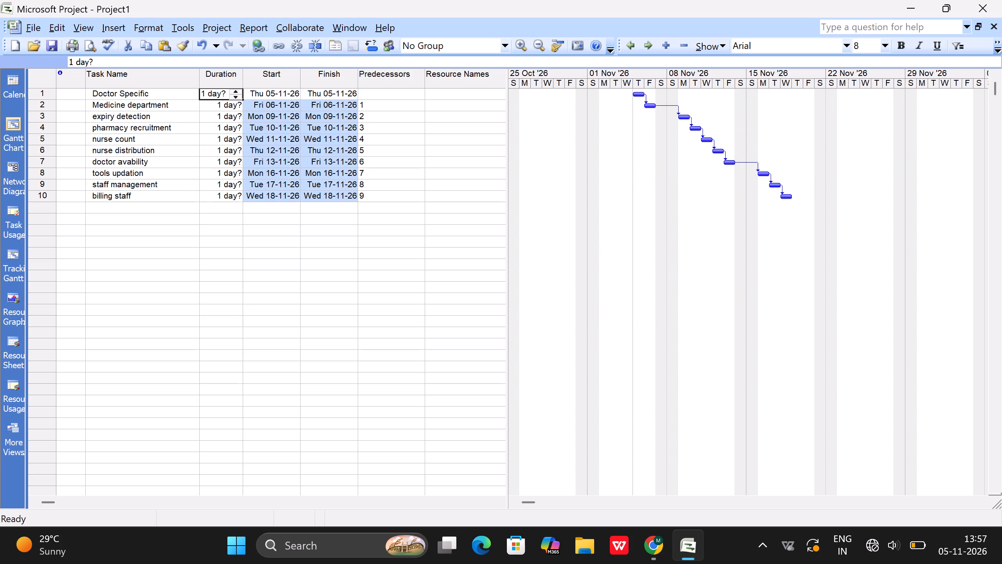
pyautogui.press('3')
pyautogui.press('Down')
pyautogui.press('4')
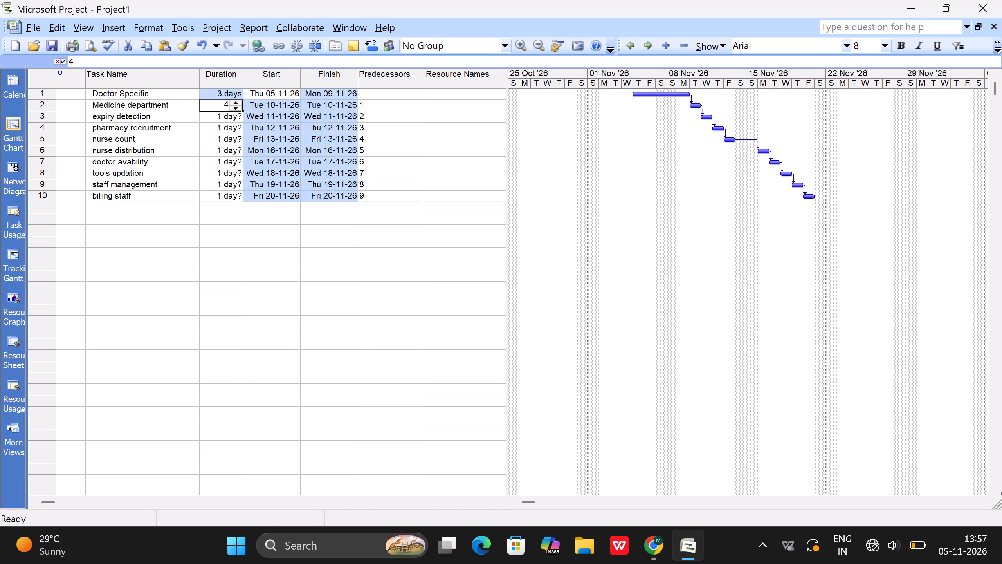
pyautogui.press('Down')
pyautogui.press('2')
pyautogui.press('Down')
# Set the durations of "nurse count" to 3 days, "nurse distribution" to 5 days and "doctor avability" to 2 days.
pyautogui.press('Down')
pyautogui.write('45')
pyautogui.press('Down')
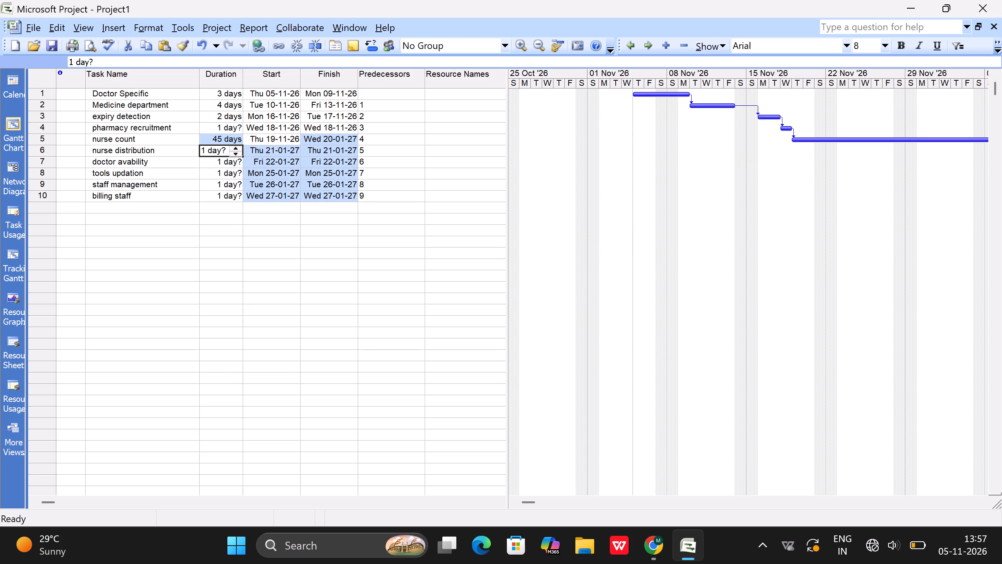
pyautogui.press('Up')
pyautogui.press('3')
pyautogui.press('Down')
pyautogui.press('5')
pyautogui.press('Down')
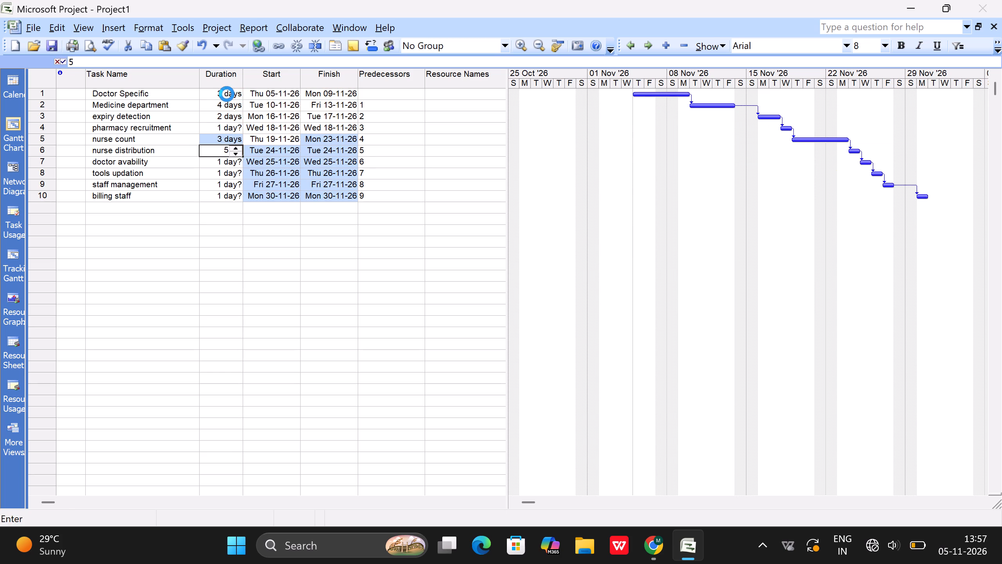
pyautogui.press('2')
pyautogui.press('Down')
# Set the duration of "tools updation" to 6 days and "staff management" to 4 days.
pyautogui.press('6')
pyautogui.press('Down')
pyautogui.write('72')
pyautogui.press('Down')
pyautogui.press('Up')
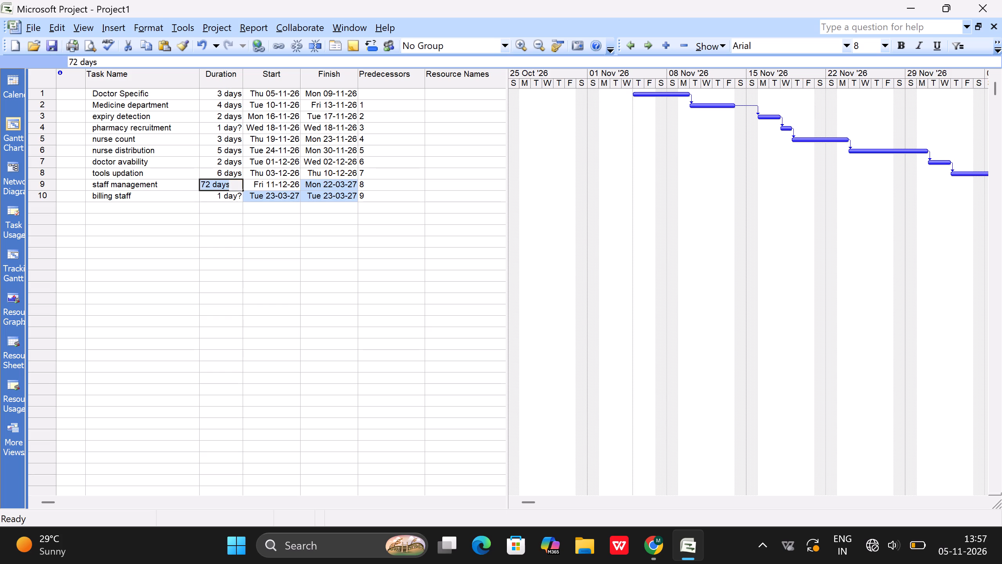
pyautogui.press('BackSpace')
pyautogui.press('2')
pyautogui.press('BackSpace')
pyautogui.press('4')
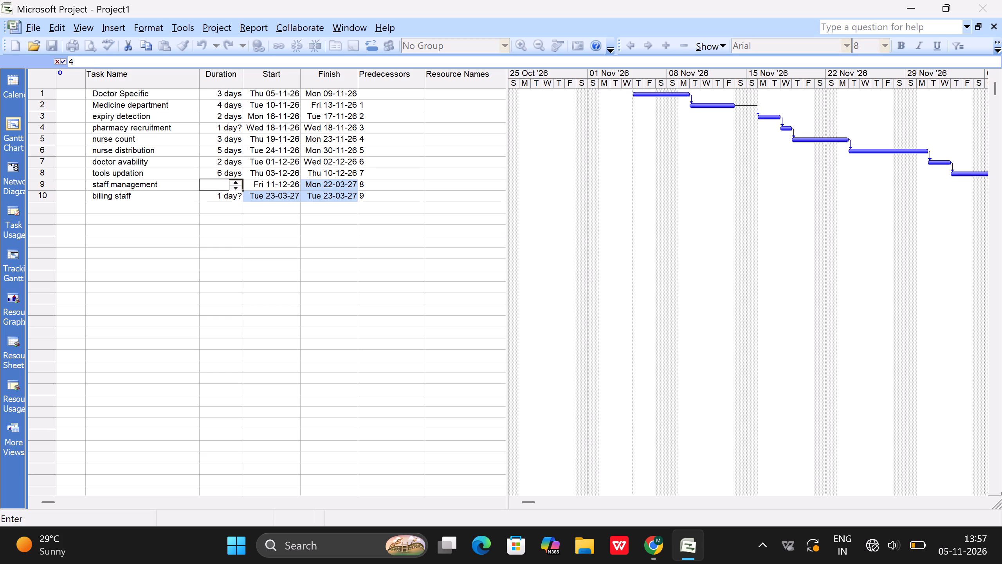
pyautogui.press('Down')
# Set the duration of the "billing staff" task to 5 days.
pyautogui.press('4')
pyautogui.write('\\5')
pyautogui.press('BackSpace')
pyautogui.press('BackSpace')
pyautogui.press('5')
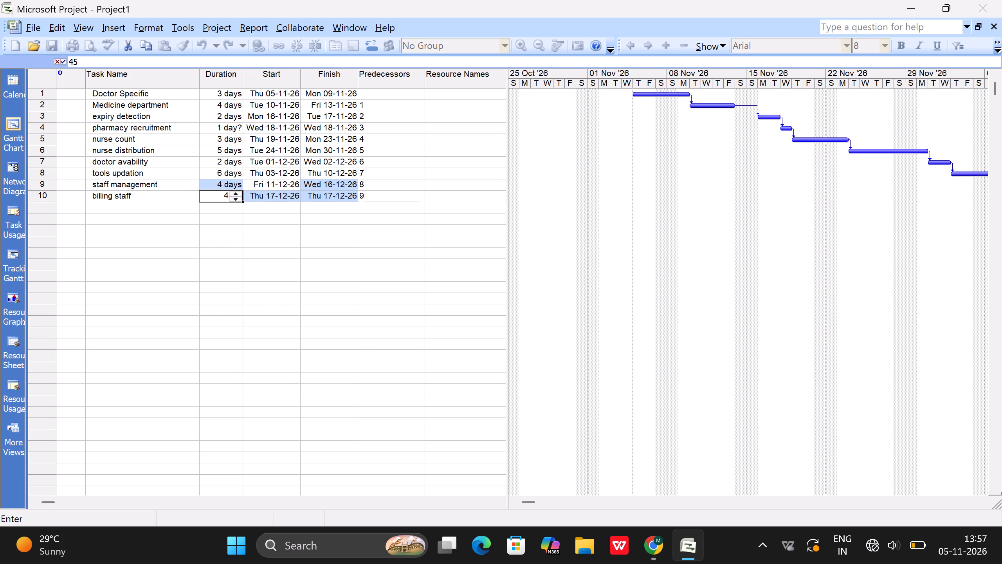
pyautogui.press('BackSpace')
pyautogui.press('BackSpace')
pyautogui.press('5')
pyautogui.press('Up')
pyautogui.click(432, 272)
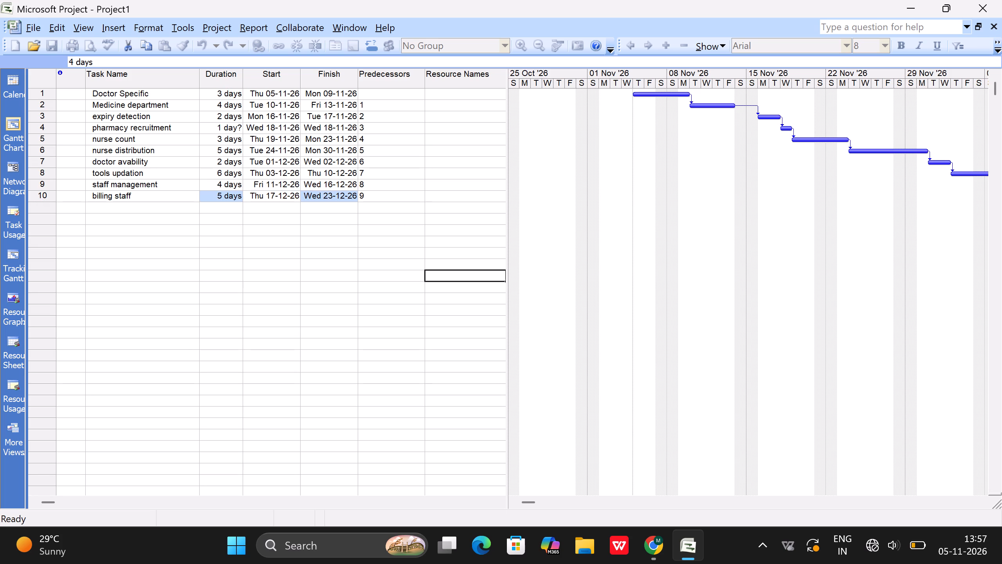
# Add "Doctor" and "Nurse" as the first two resources in the Resource Sheet.
pyautogui.click(76, 20)
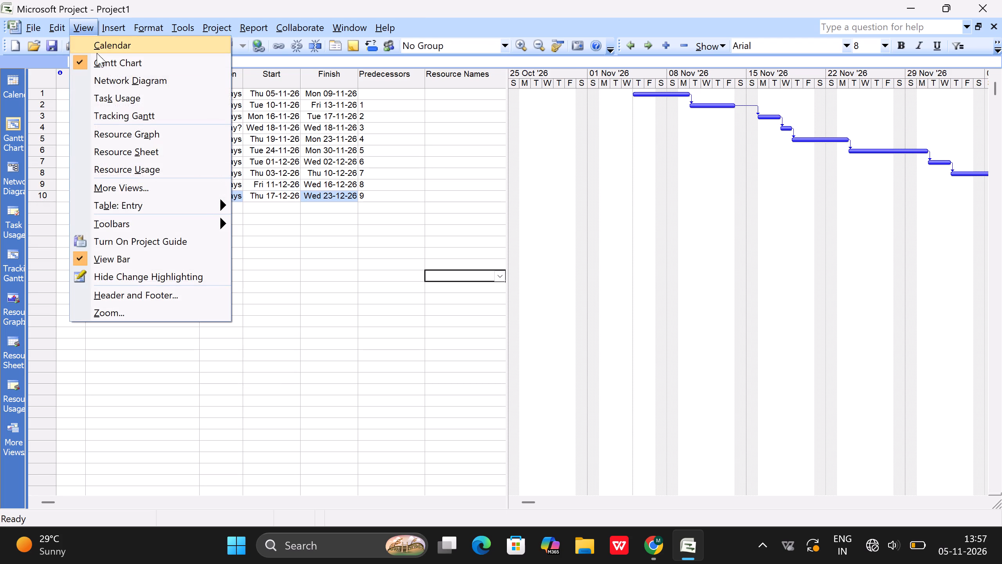
pyautogui.click(131, 155)
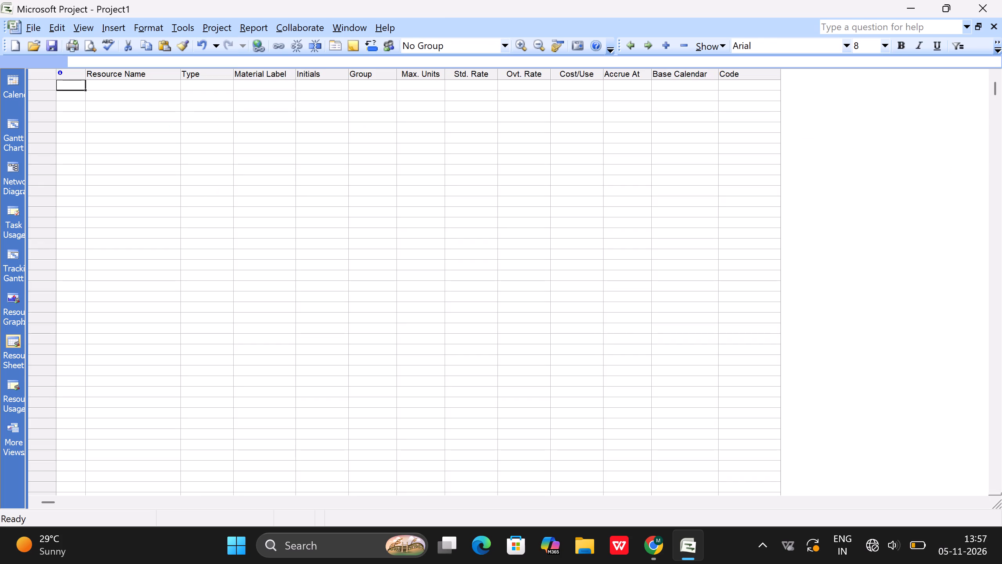
pyautogui.click(141, 87)
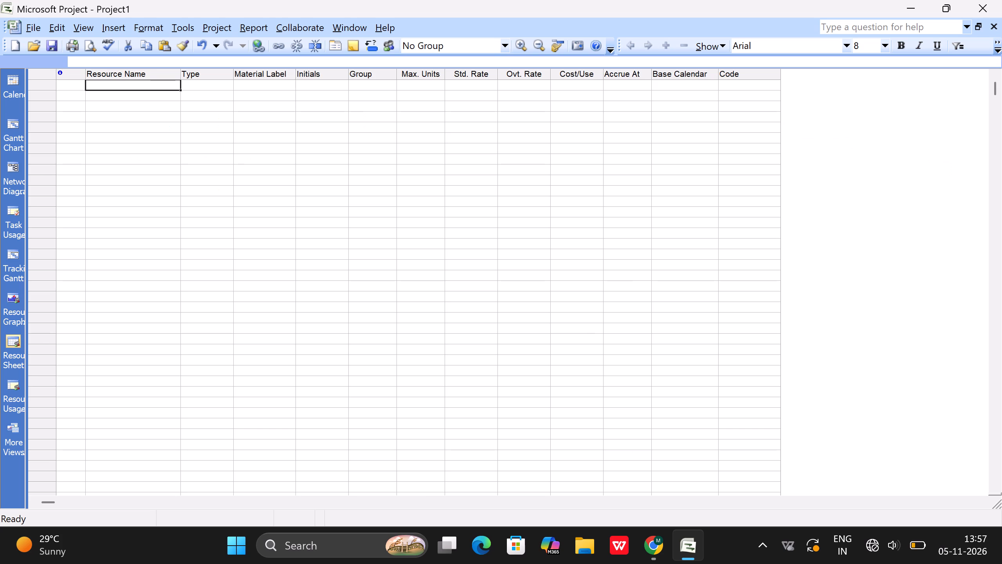
pyautogui.press('d')
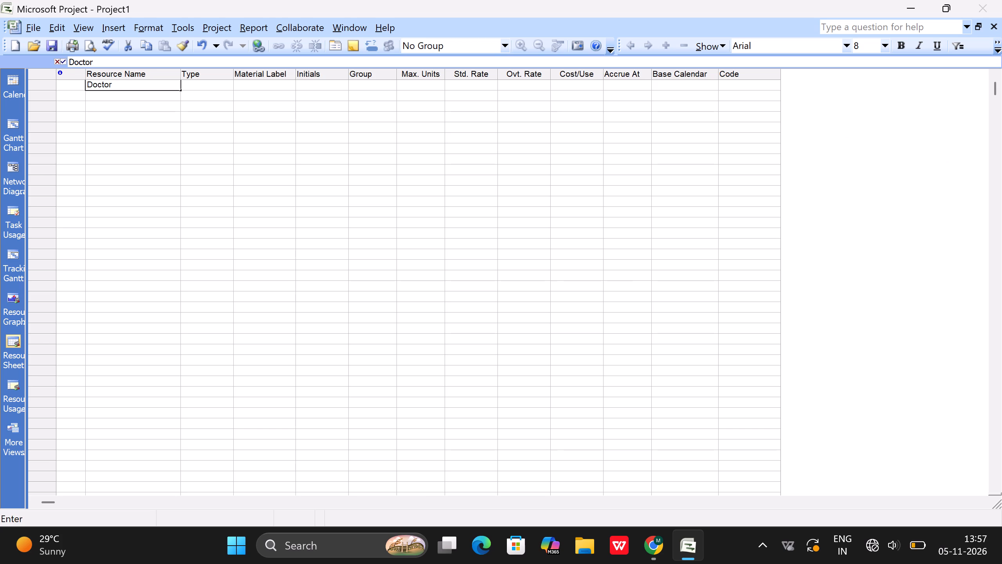
pyautogui.press('Return')
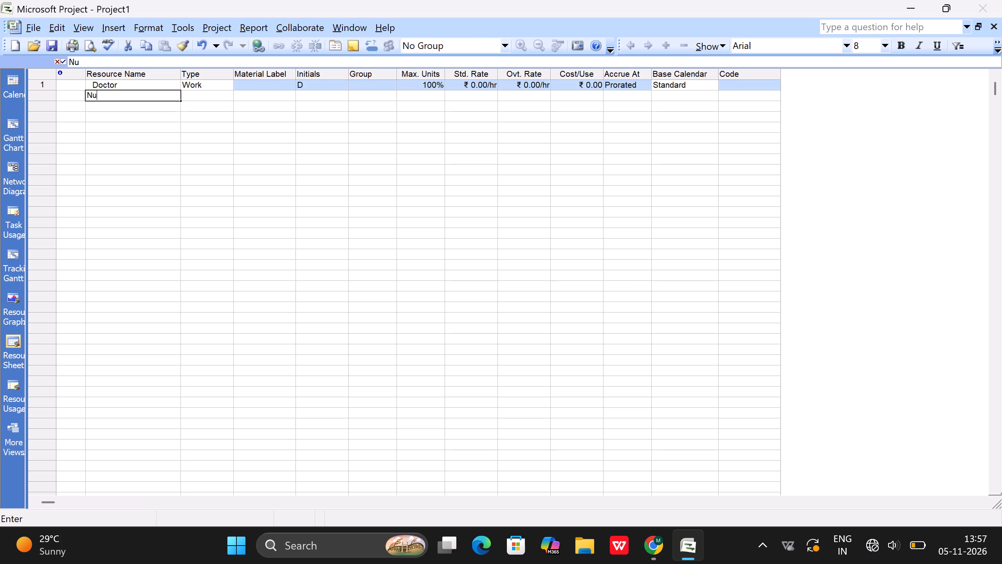
pyautogui.press('Return')
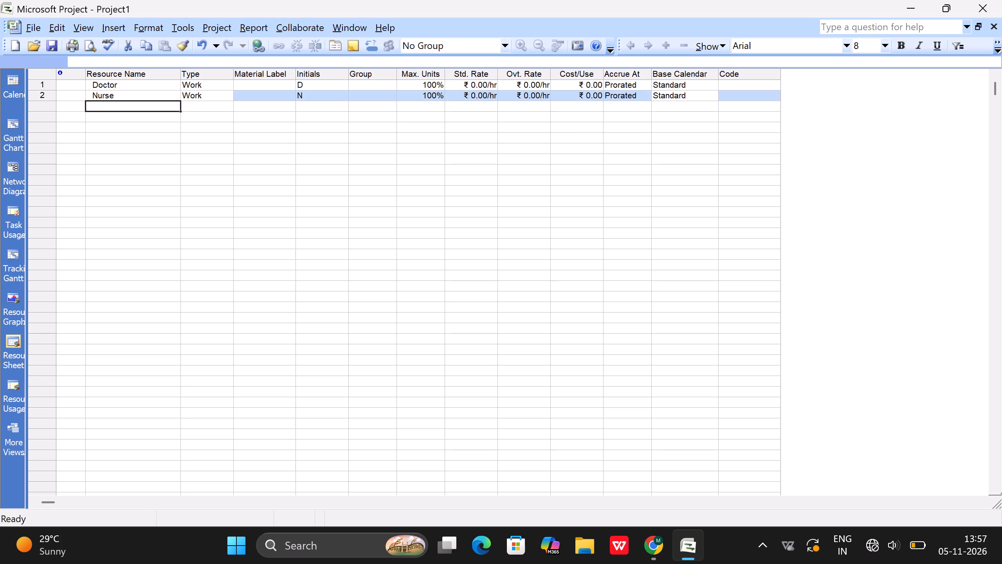
# Add "receptionist" as the third resource in the Resource Sheet.
pyautogui.write('receptionsi')
pyautogui.press('BackSpace')
pyautogui.press('BackSpace')
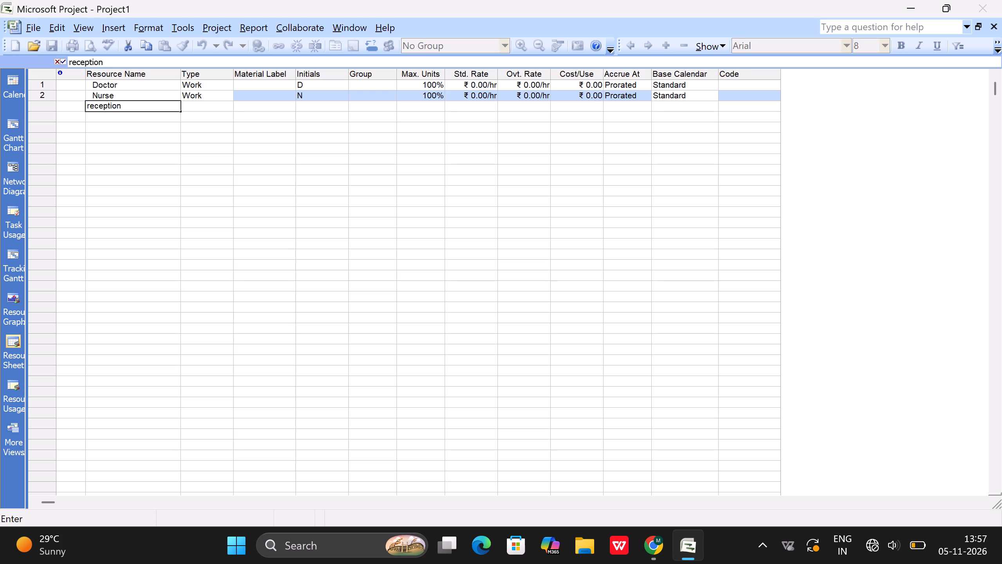
pyautogui.write('is')
pyautogui.press('t')
pyautogui.press('Return')
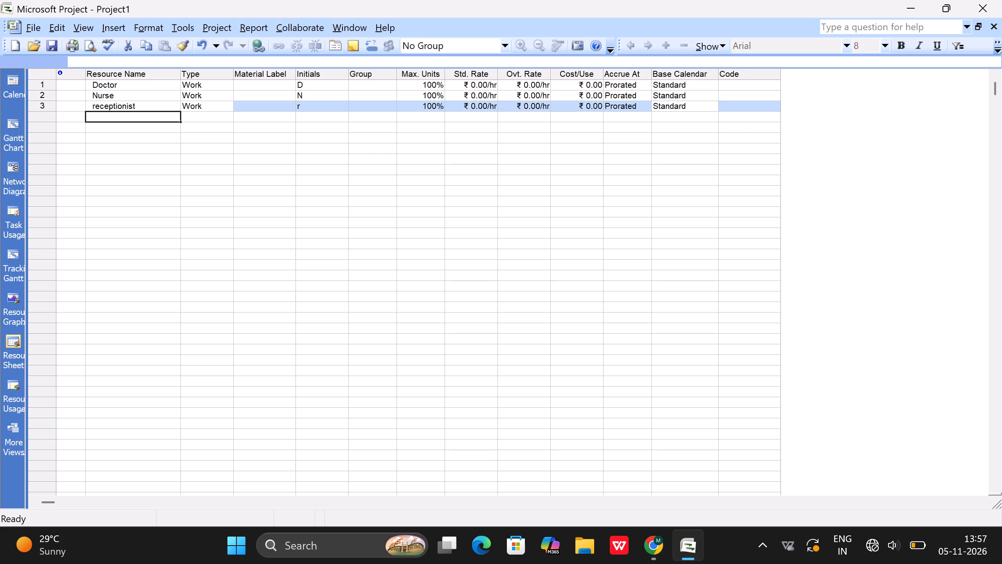
# Add "staff" and "wardboy" as resources in rows 4 and 5 of the Resource Sheet.
pyautogui.write('staff')
pyautogui.press('Return')
pyautogui.write('wardb')
pyautogui.write('oy')
pyautogui.press('Return')
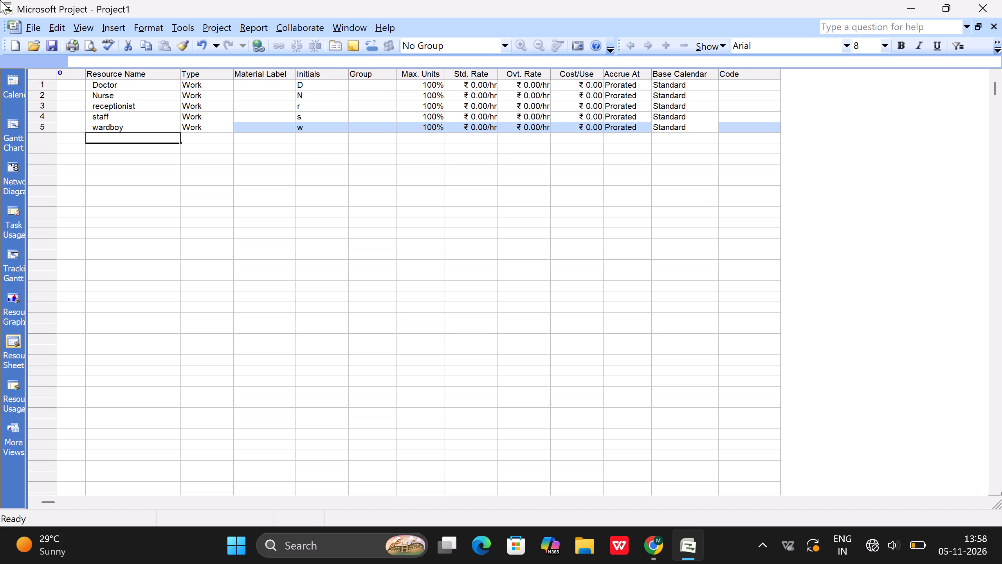
# In the Gantt Chart view, assign the Doctor resource to the tasks "Doctor Specific" and "Medicine department".
pyautogui.click(76, 27)
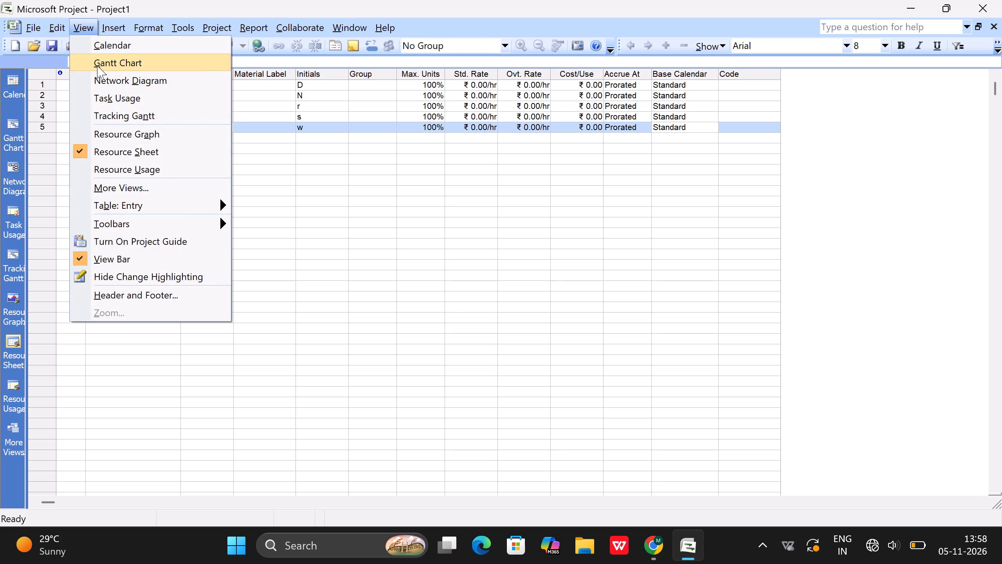
pyautogui.click(96, 63)
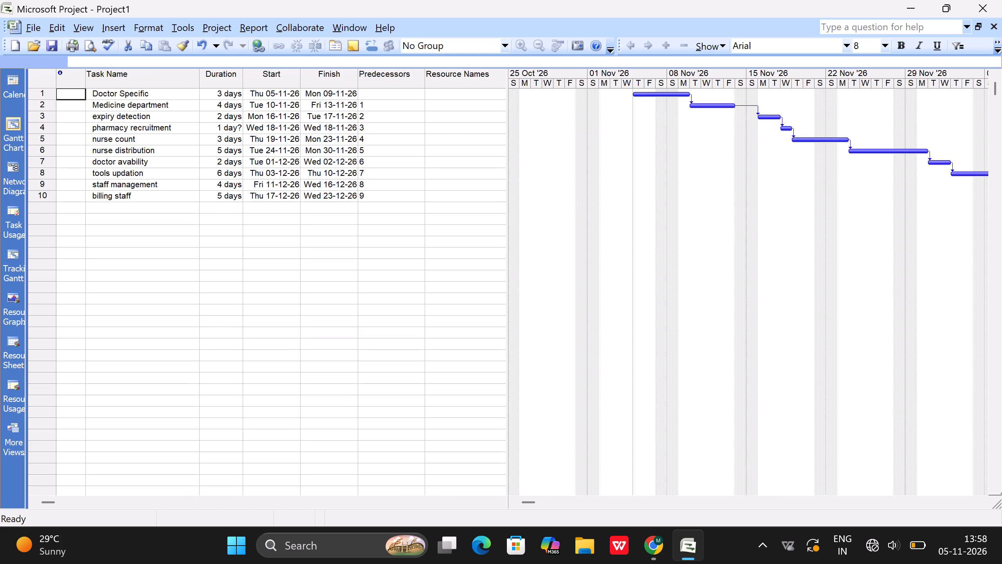
pyautogui.click(444, 93)
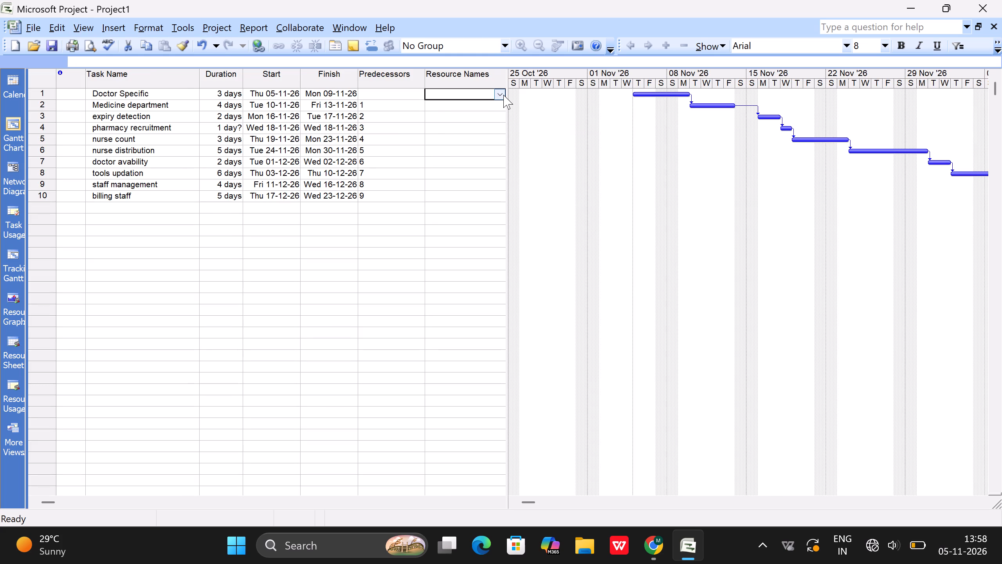
pyautogui.click(503, 95)
pyautogui.click(467, 108)
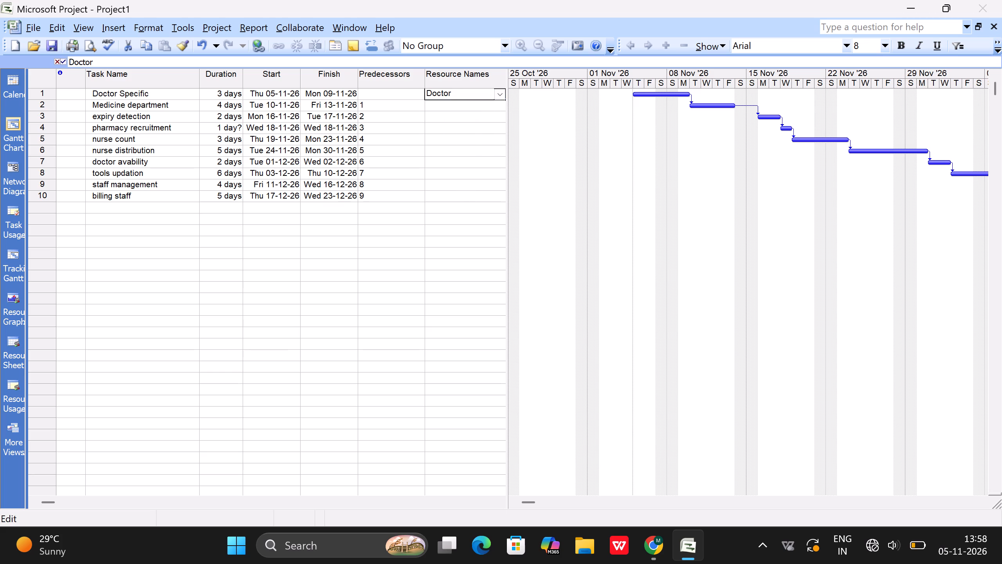
pyautogui.click(475, 112)
pyautogui.click(494, 108)
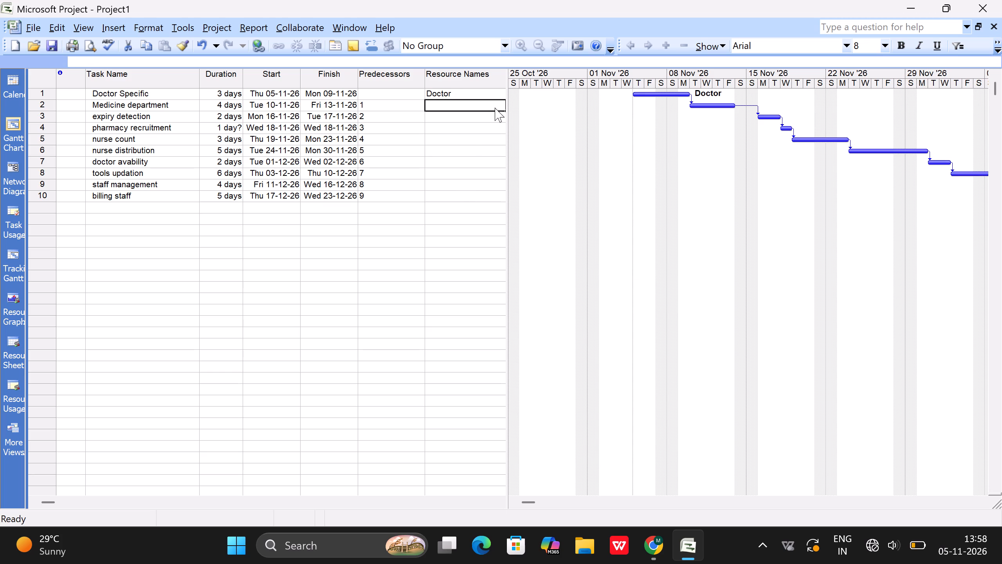
pyautogui.click(498, 108)
pyautogui.click(486, 114)
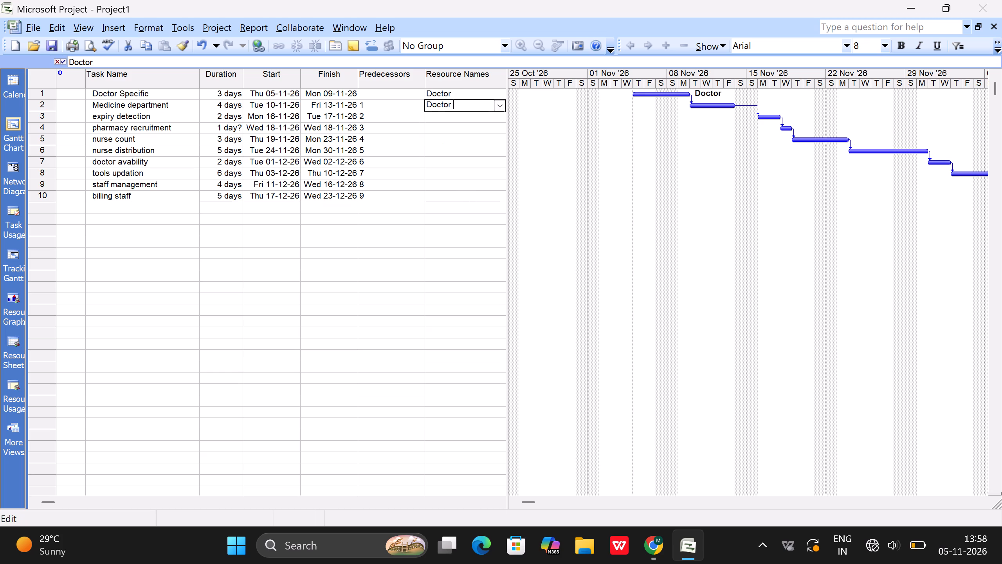
# Assign the Nurse resource to the task "expiry detection" and the Doctor resource to "pharmacy recruitment".
pyautogui.click(492, 114)
pyautogui.click(503, 114)
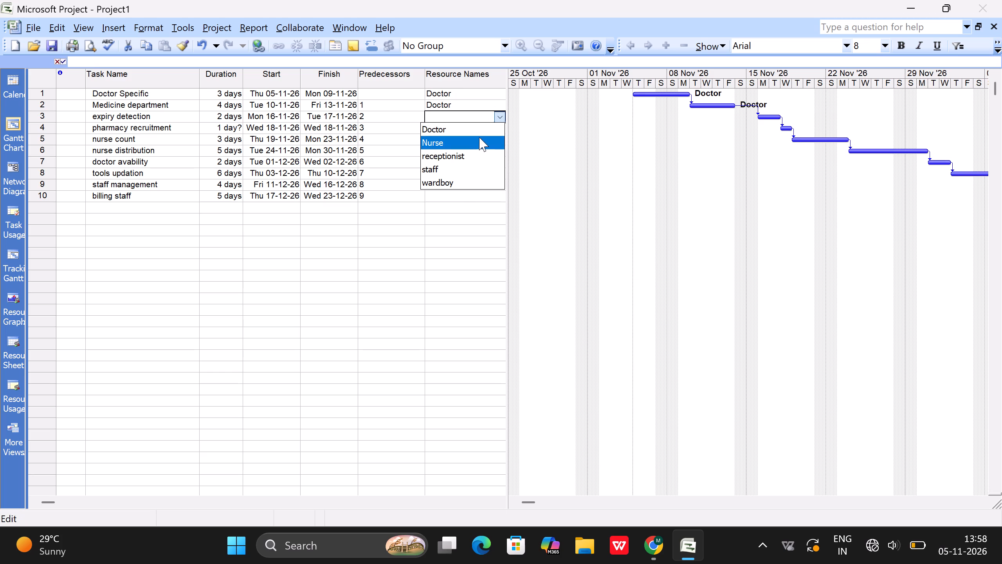
pyautogui.click(478, 137)
pyautogui.click(493, 126)
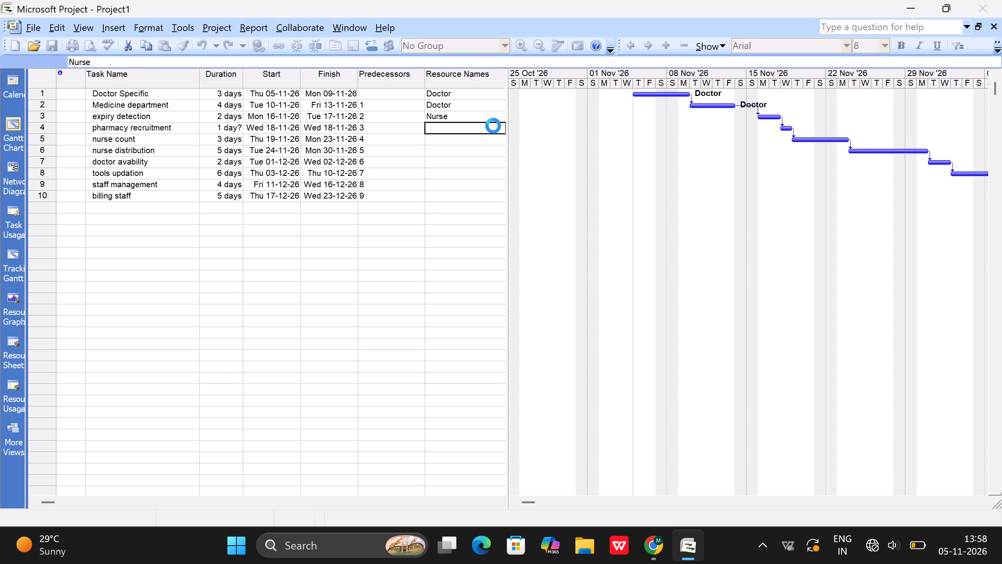
pyautogui.click(500, 126)
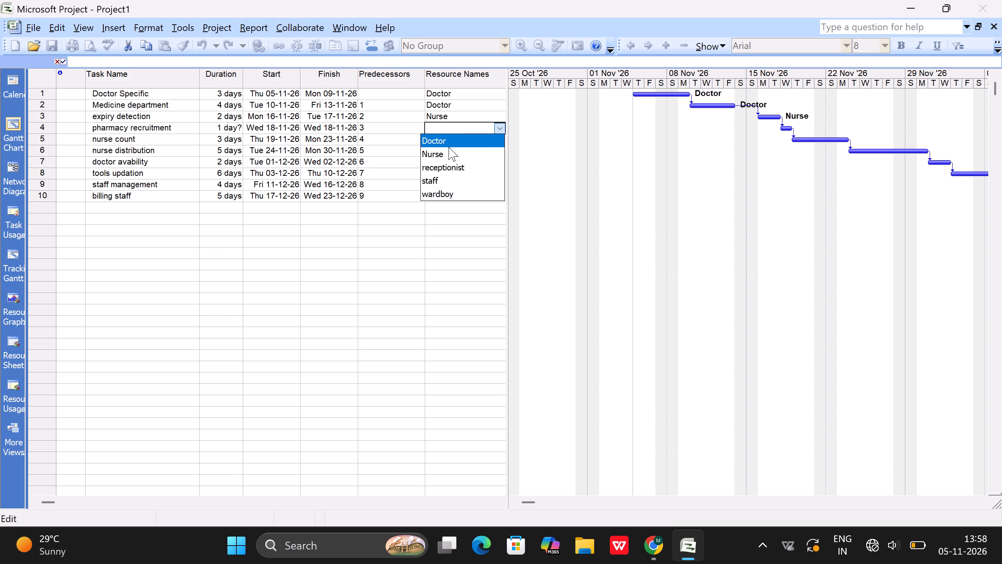
pyautogui.click(446, 147)
# Assign the receptionist resource to the task "nurse count" and the Doctor resource to "nurse distribution".
pyautogui.click(463, 139)
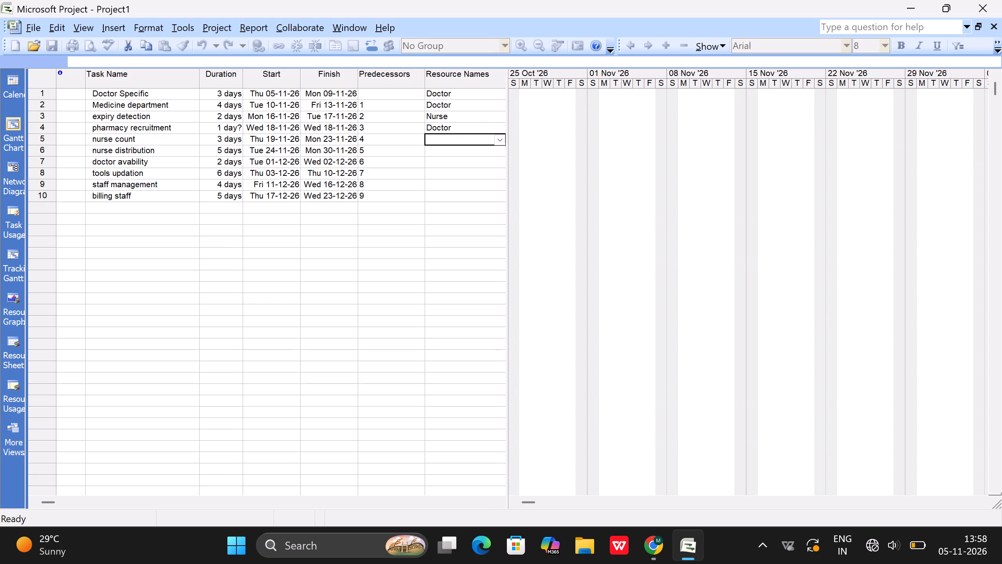
pyautogui.click(501, 137)
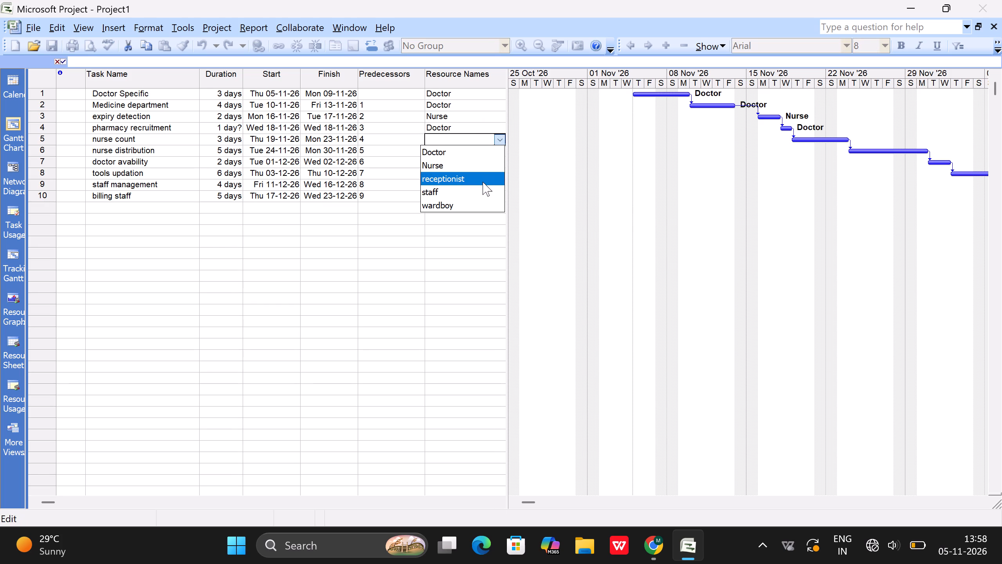
pyautogui.click(483, 182)
pyautogui.click(449, 152)
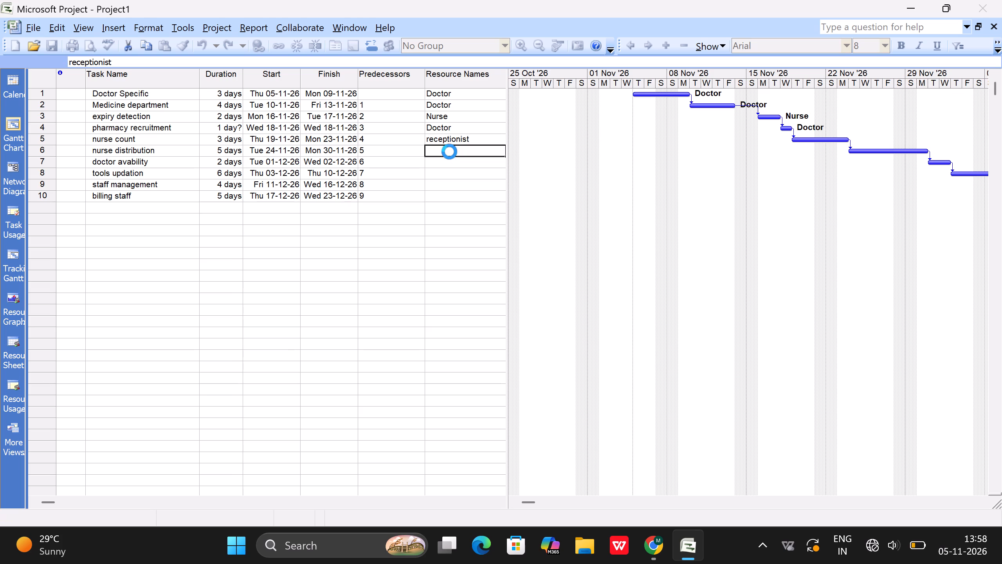
pyautogui.click(501, 149)
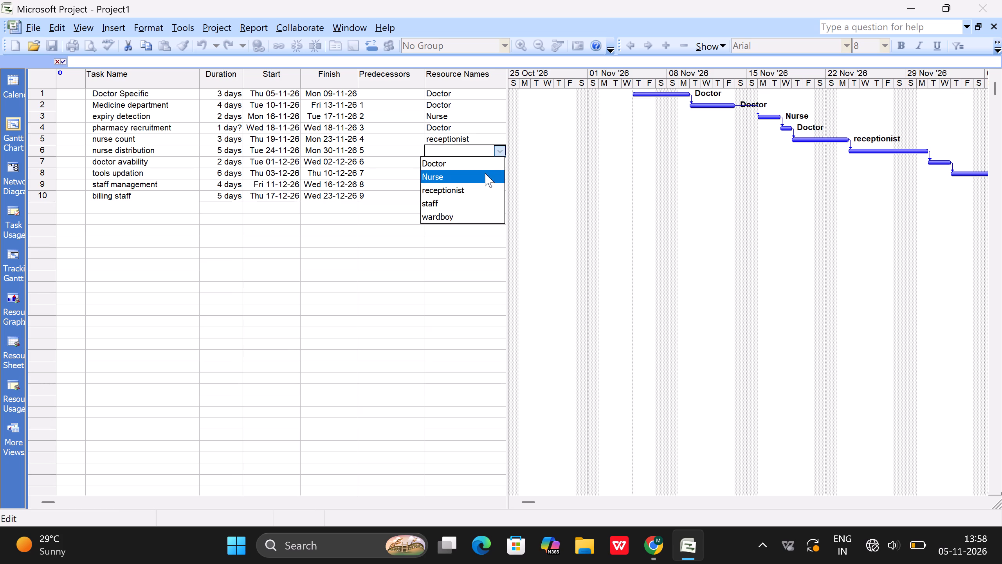
pyautogui.click(465, 162)
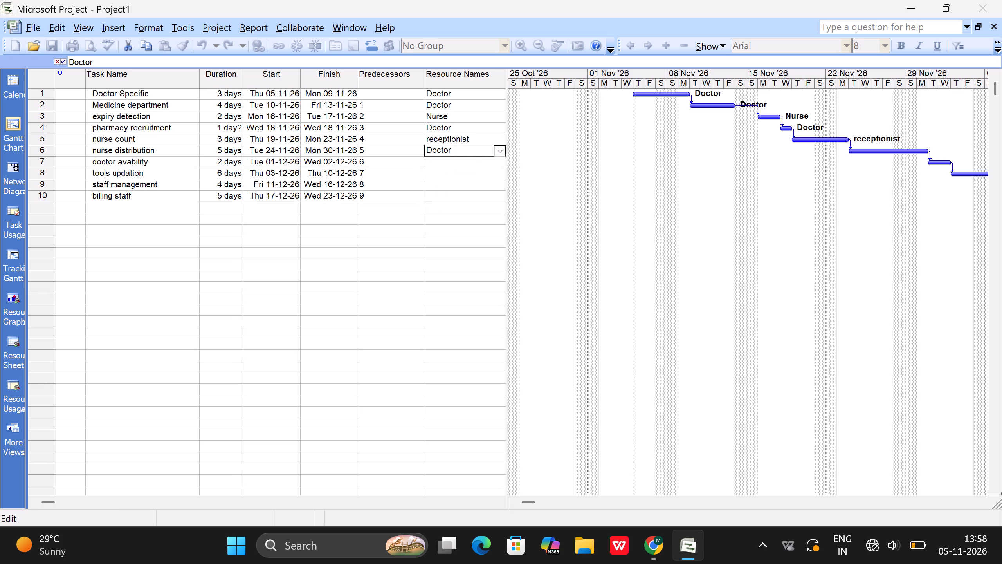
# Assign the staff resource to the task "doctor avability" and the Doctor resource to "tools updation".
pyautogui.click(470, 161)
pyautogui.click(501, 159)
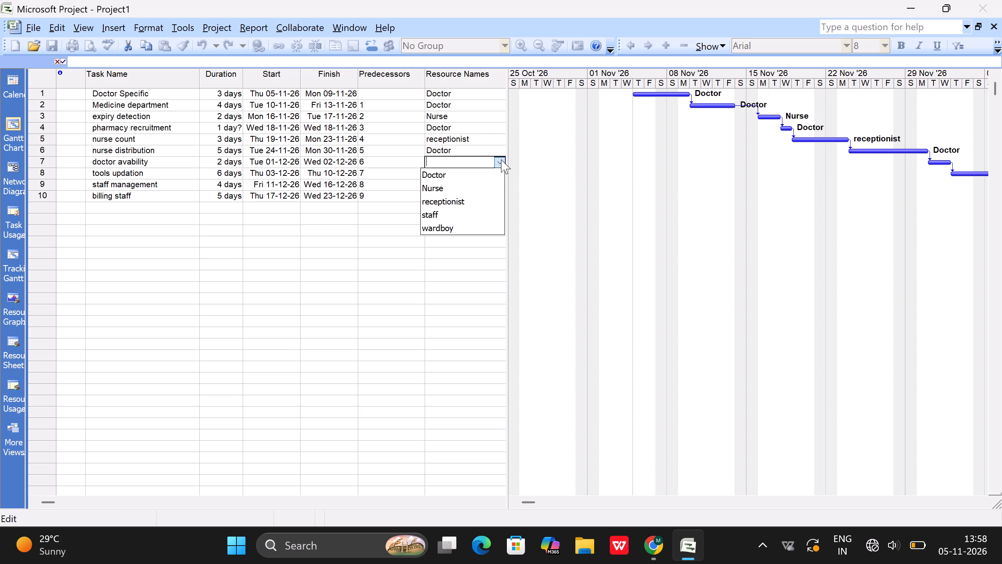
pyautogui.click(482, 212)
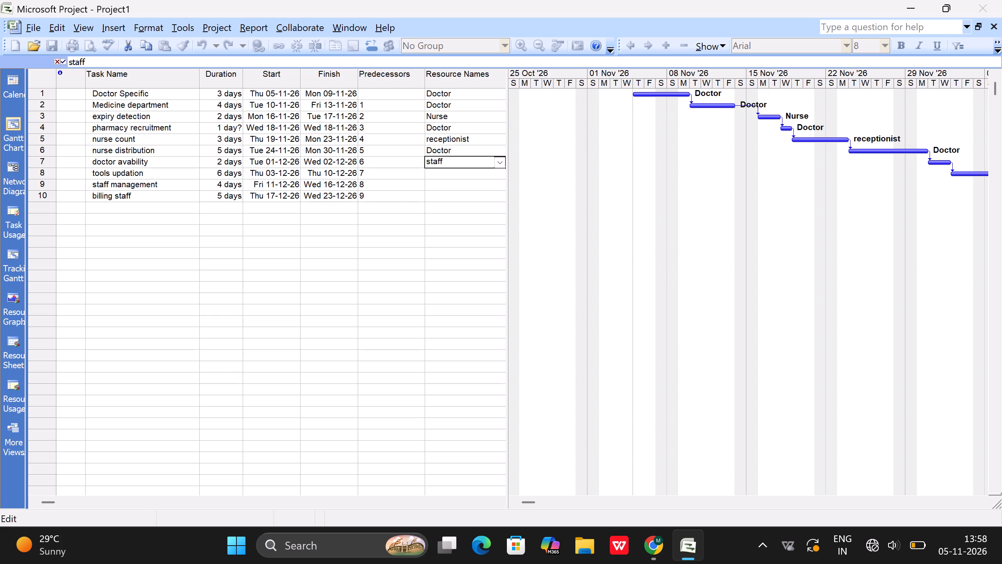
pyautogui.click(445, 175)
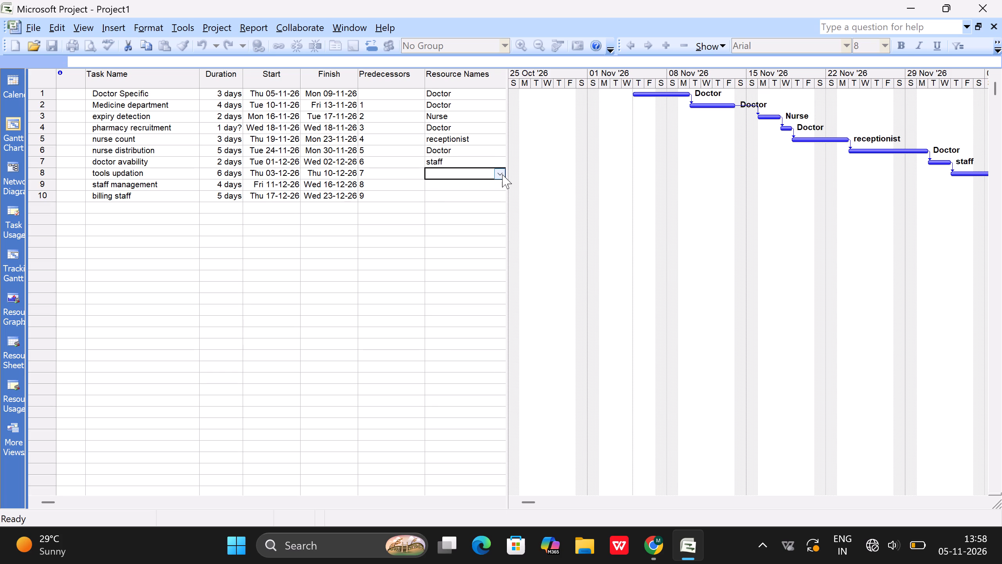
pyautogui.click(502, 175)
pyautogui.click(460, 183)
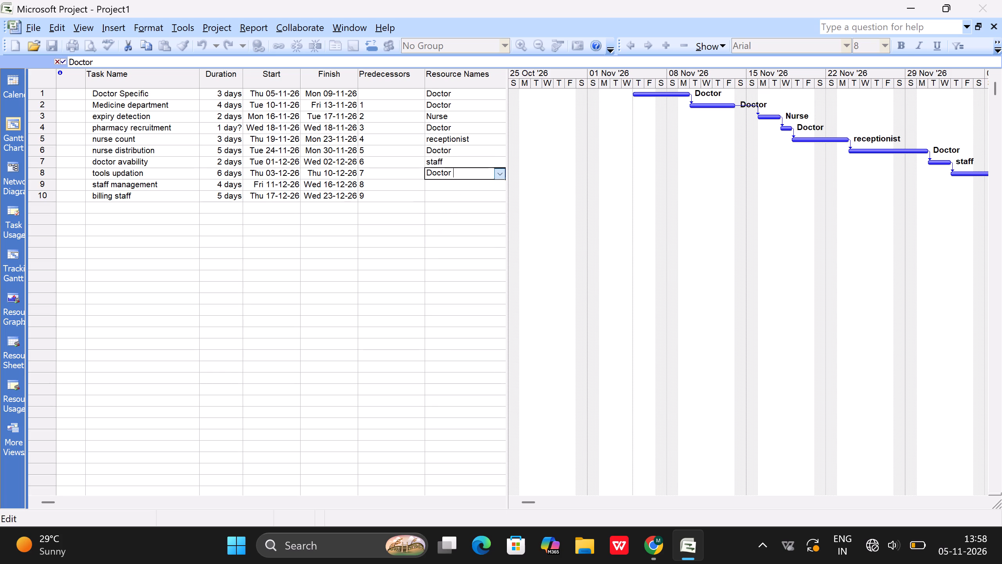
# Assign the wardboy resource to the task "staff management" and the Doctor resource to "billing staff".
pyautogui.click(453, 184)
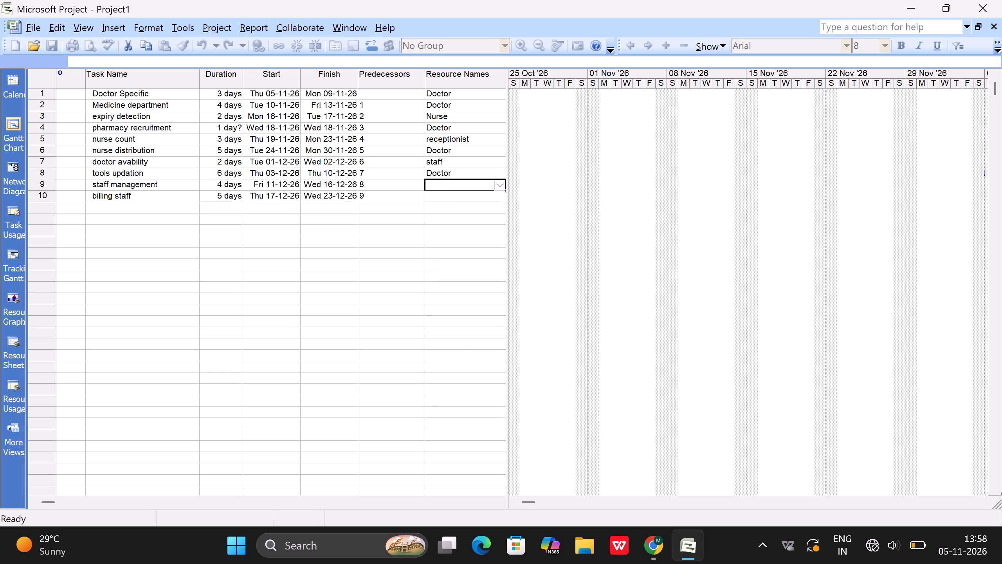
pyautogui.click(505, 187)
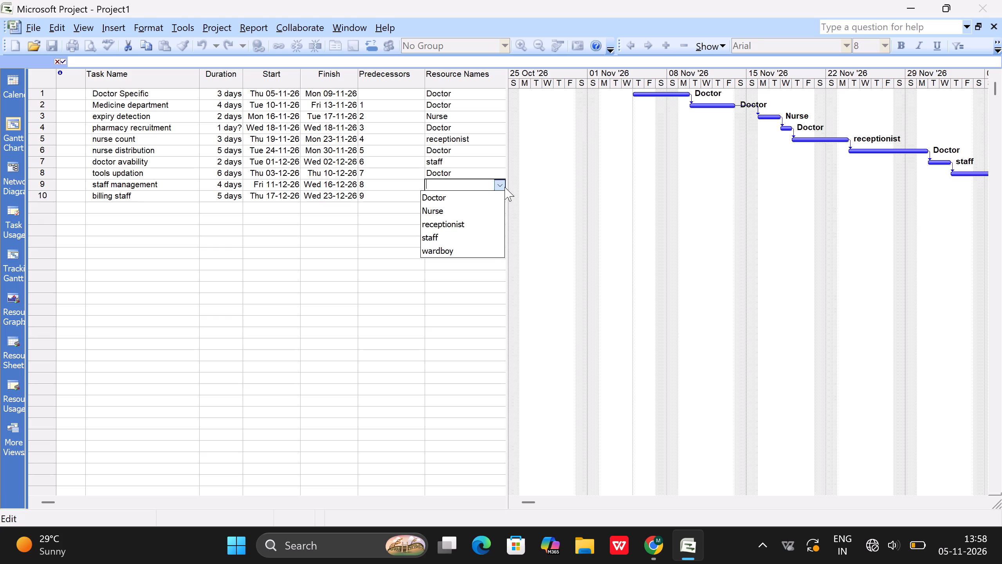
pyautogui.click(489, 249)
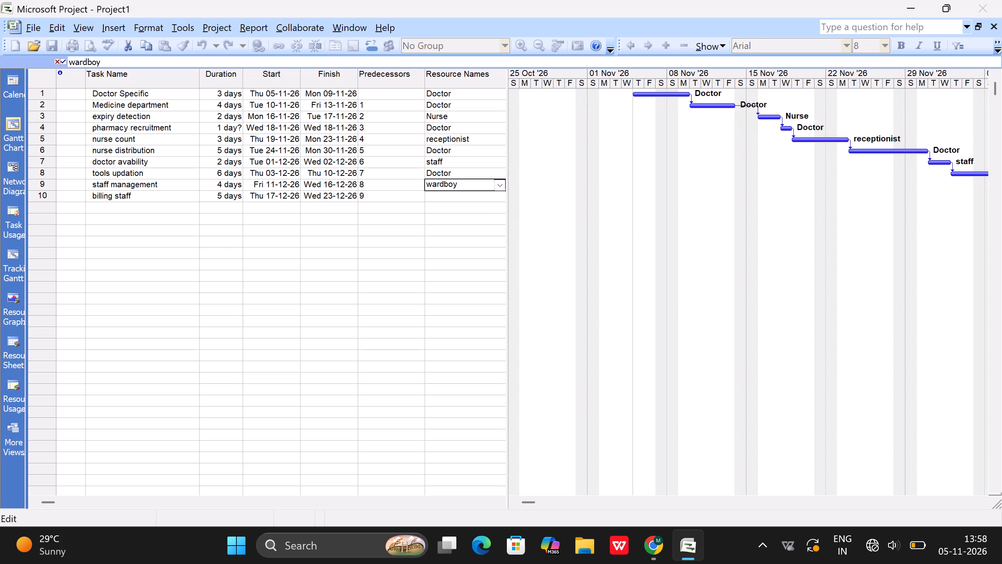
pyautogui.click(447, 200)
pyautogui.click(503, 192)
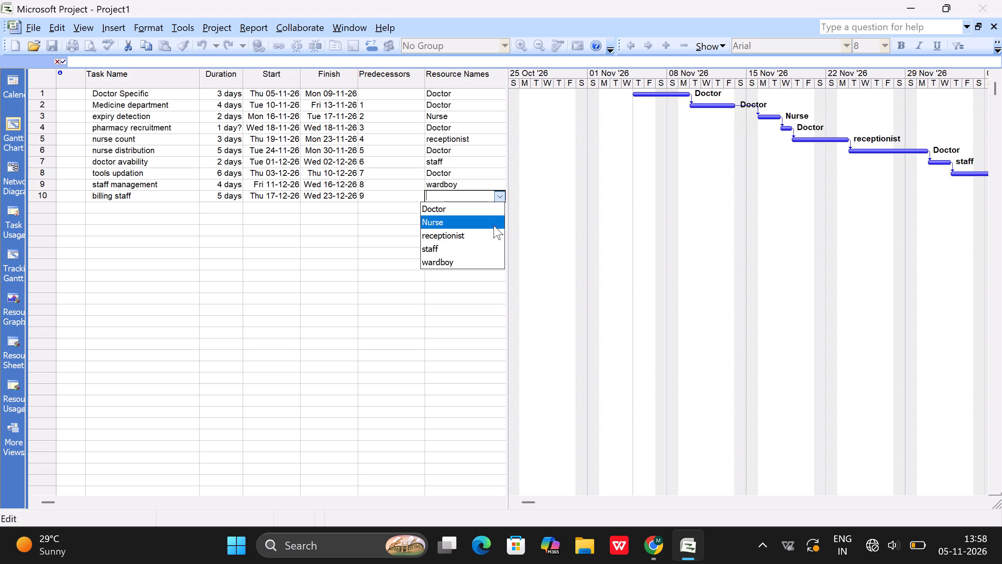
pyautogui.click(474, 214)
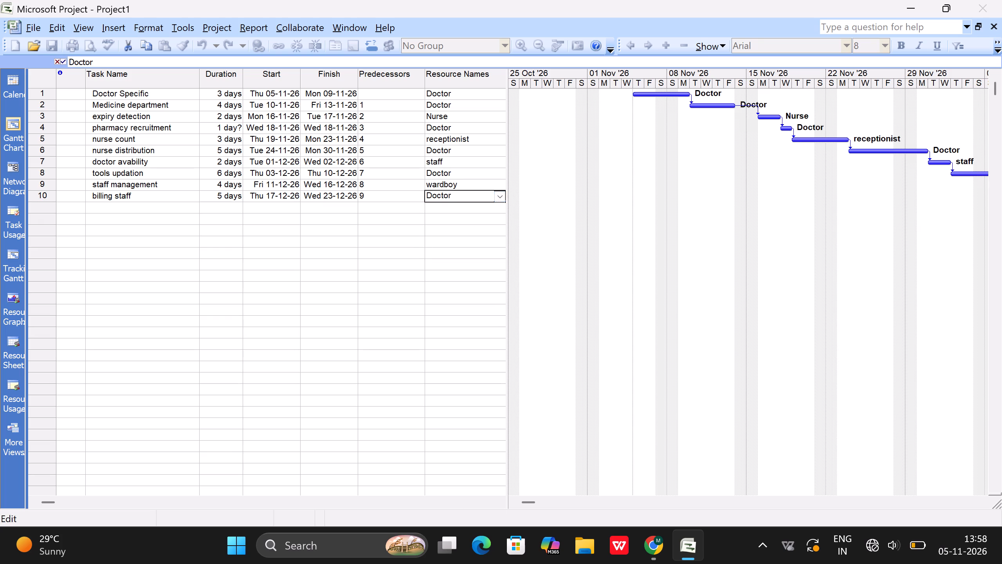
pyautogui.click(337, 228)
# Switch to the Resource Sheet view and capture a screenshot of the resource list.
pyautogui.click(84, 26)
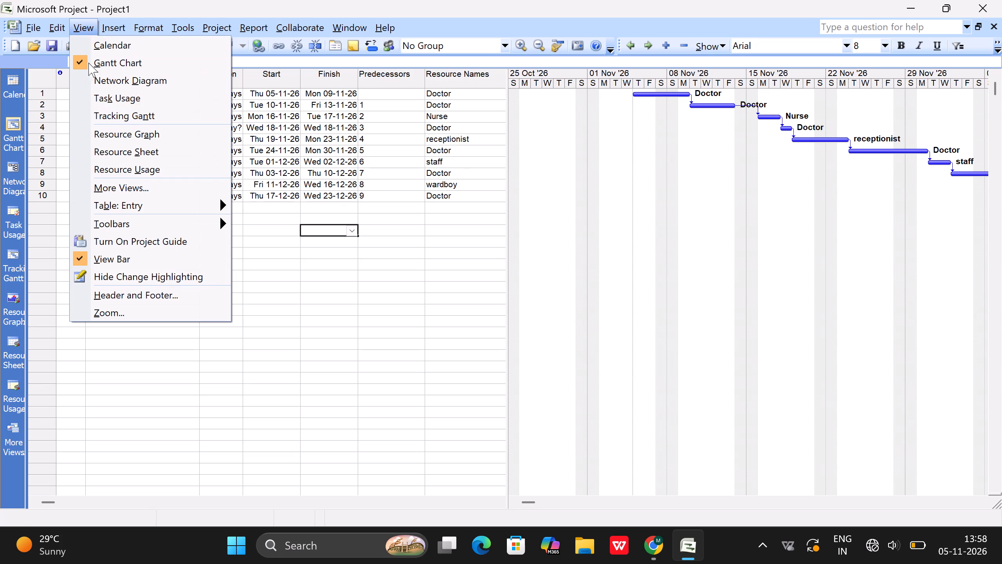
pyautogui.click(102, 148)
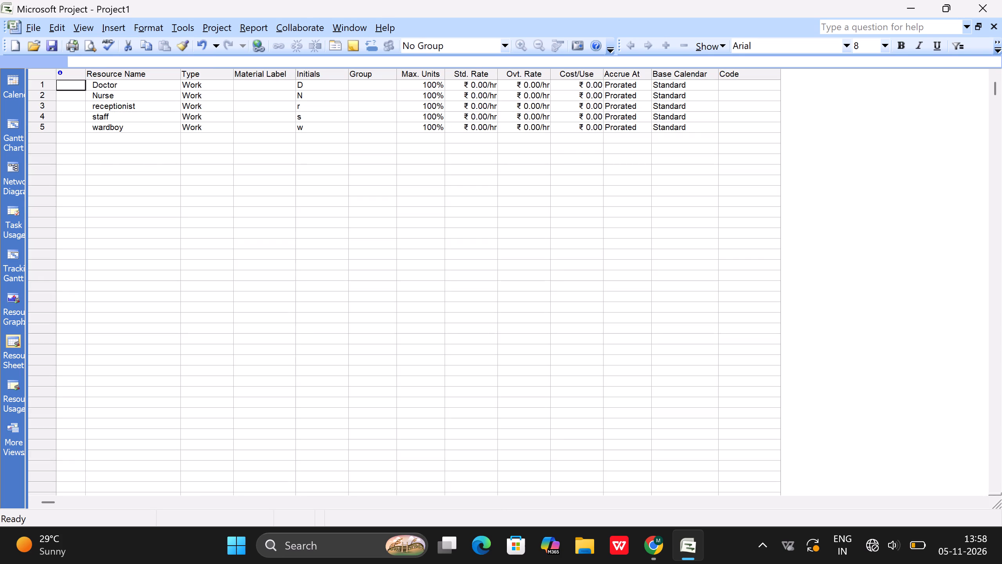
pyautogui.press('super+Print')
pyautogui.click(643, 562)
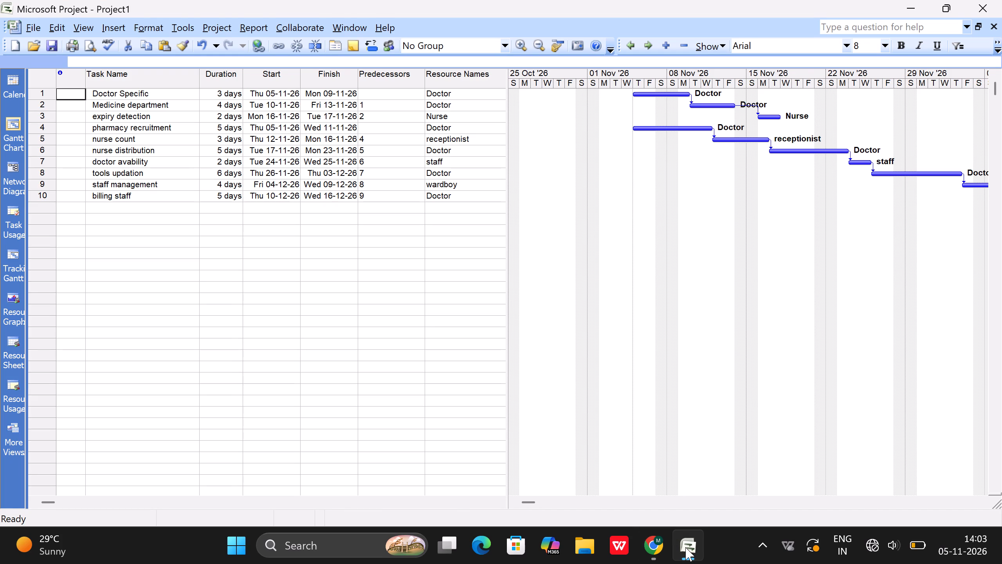
pyautogui.click(660, 548)
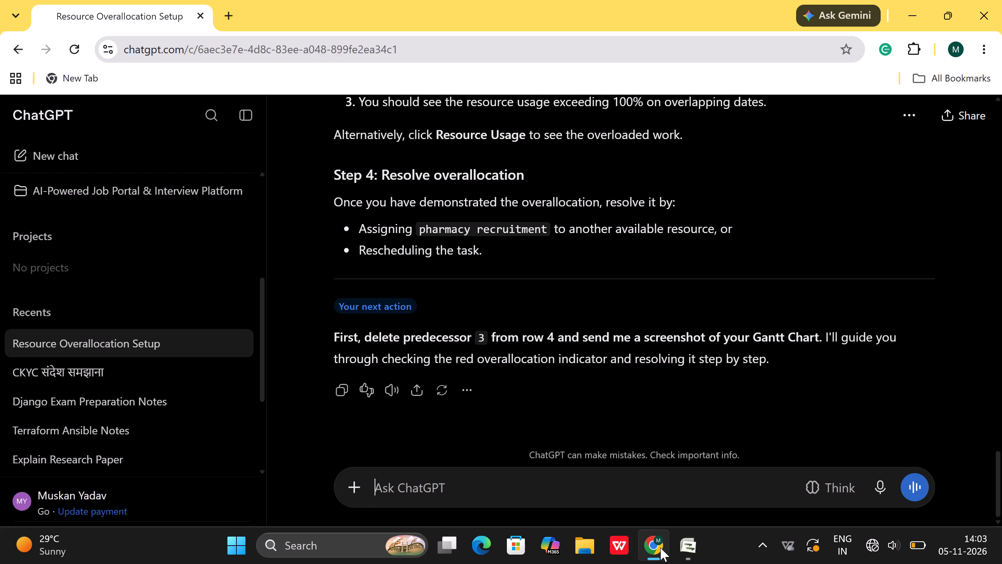
pyautogui.click(1001, 0)
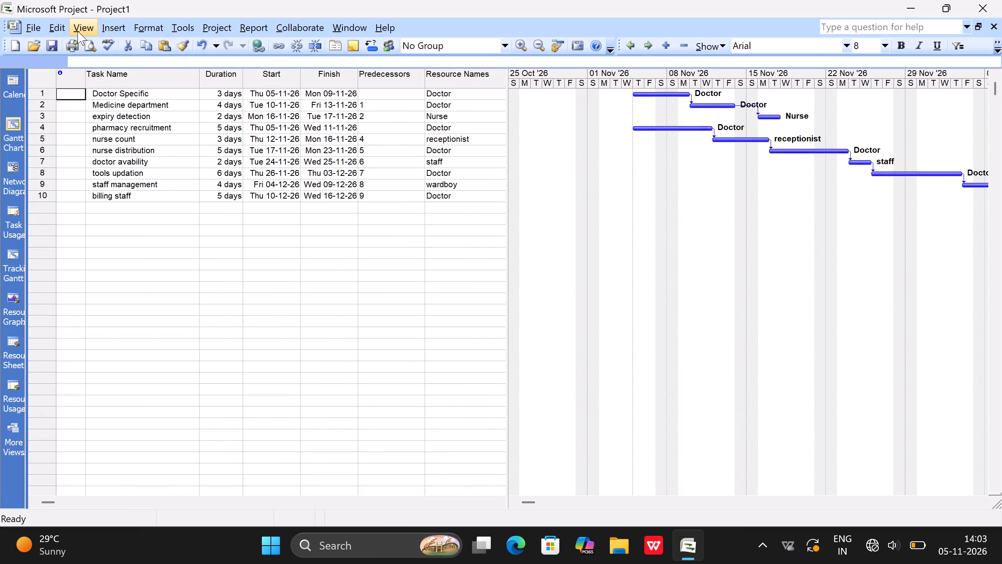
# In Microsoft Project, review the Resource Sheet and the Network Diagram, and return to the Gantt Chart view.
pyautogui.click(62, 28)
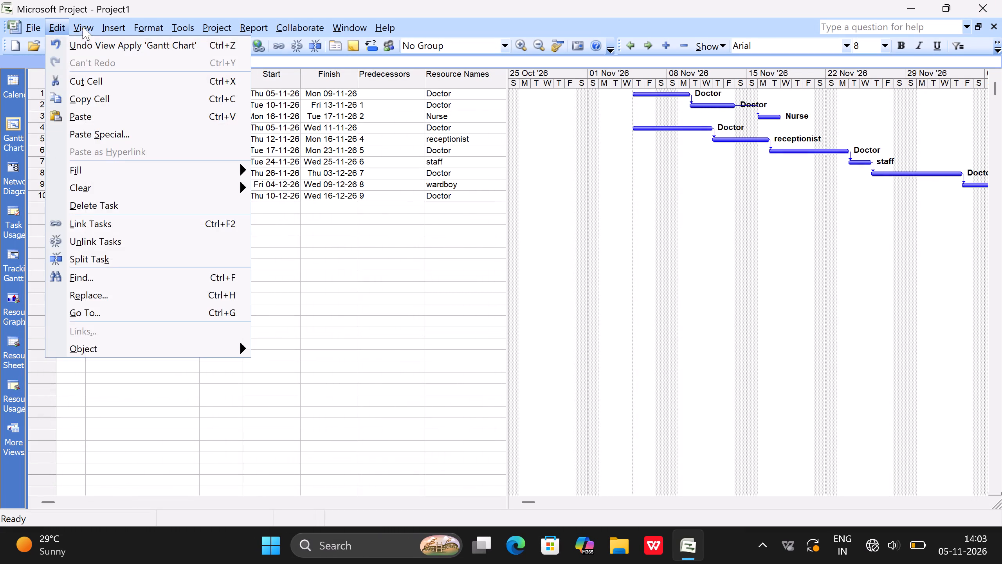
pyautogui.click(93, 25)
pyautogui.click(93, 25)
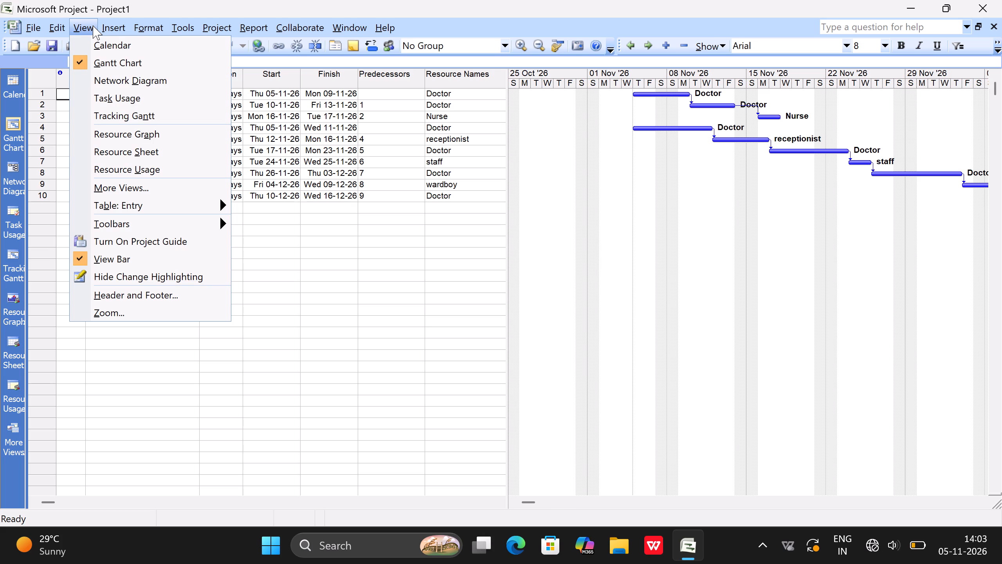
pyautogui.click(110, 151)
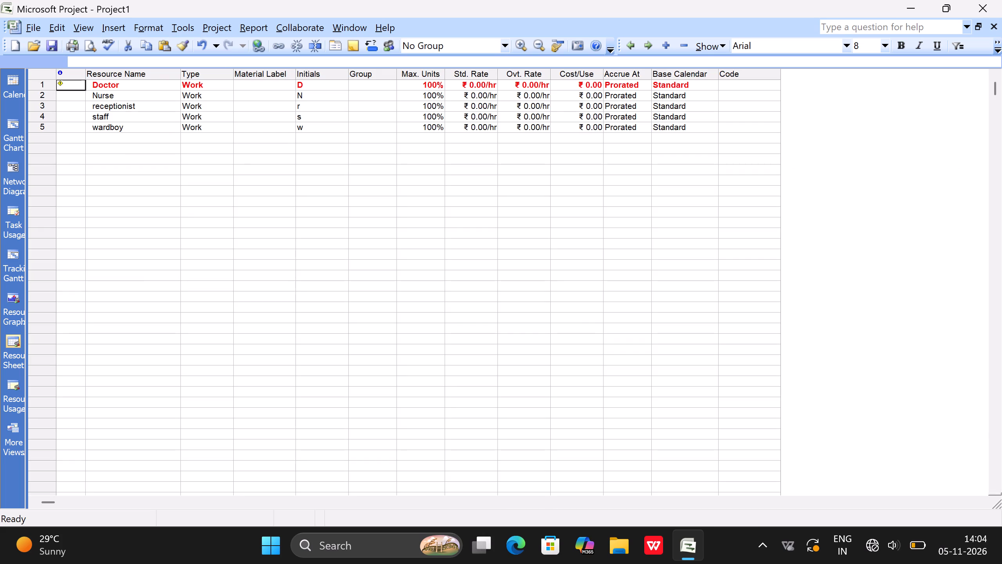
pyautogui.click(94, 23)
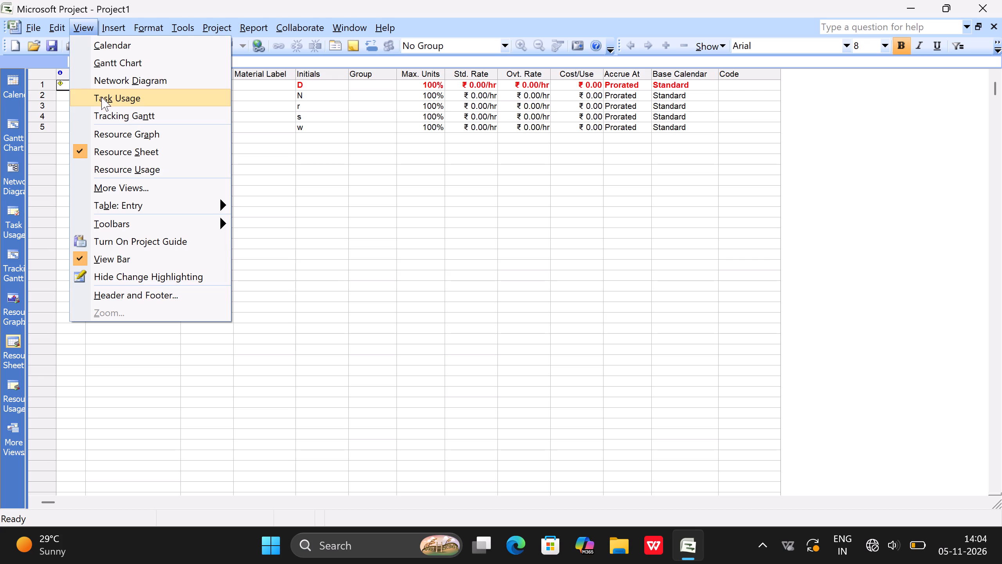
pyautogui.click(101, 79)
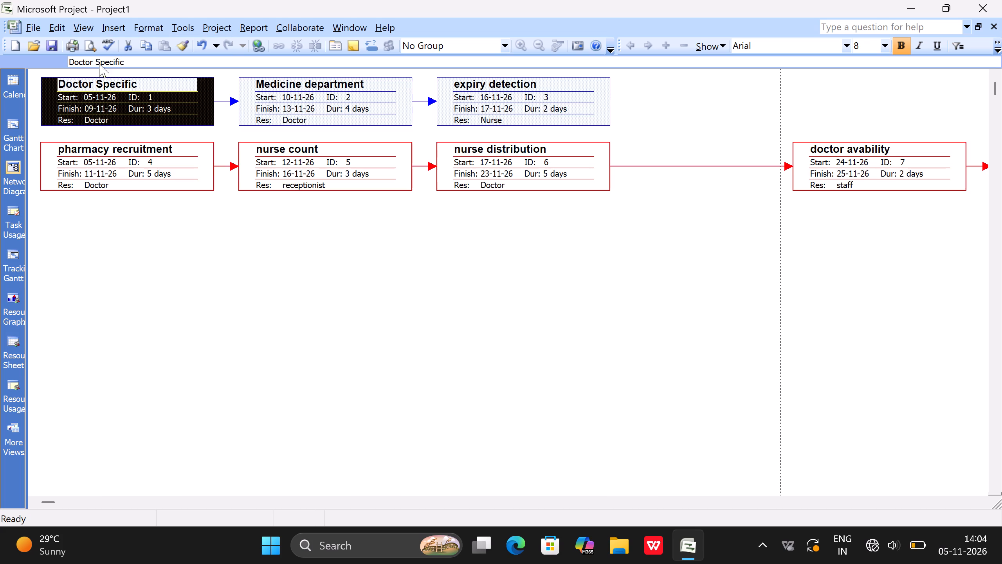
pyautogui.click(82, 22)
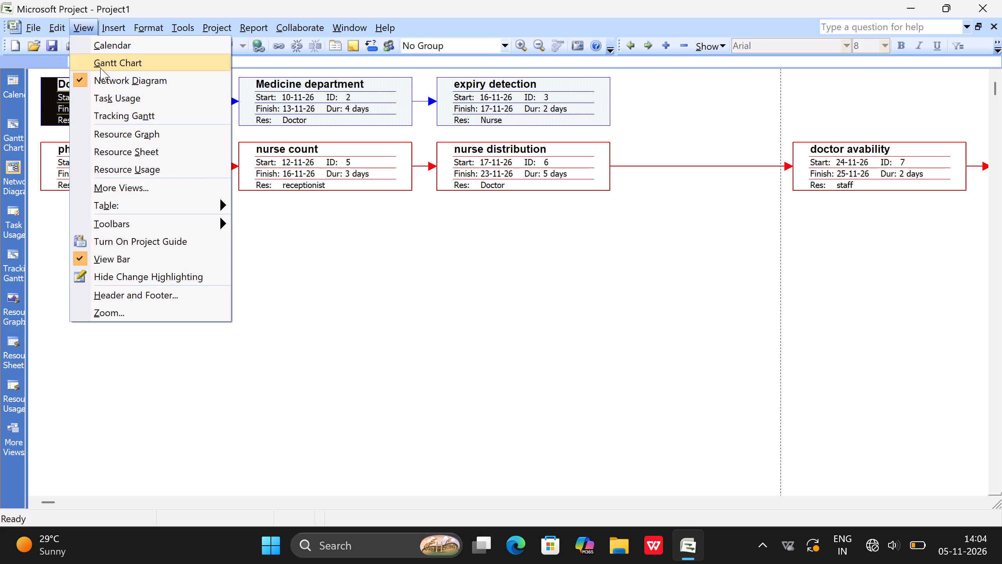
pyautogui.click(100, 68)
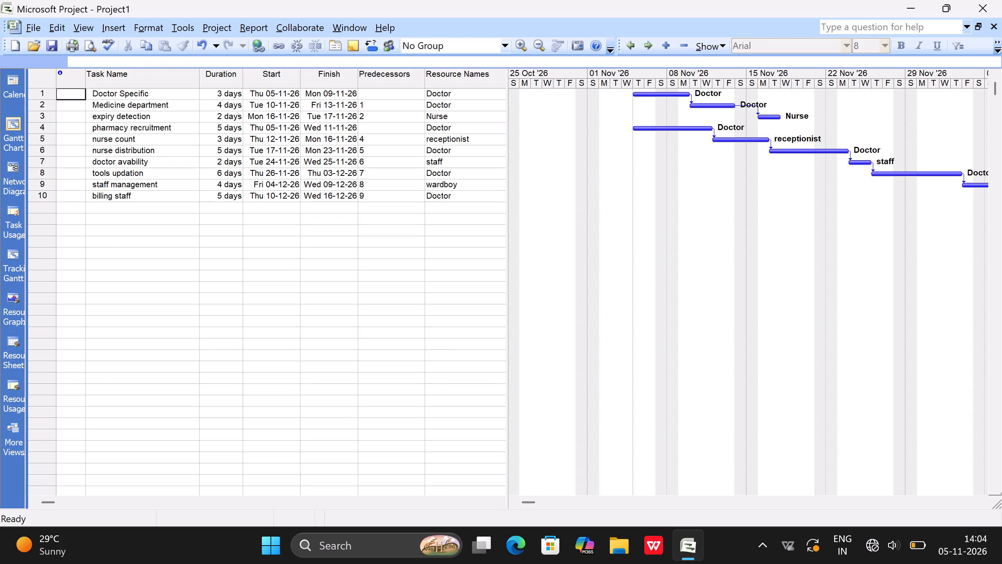
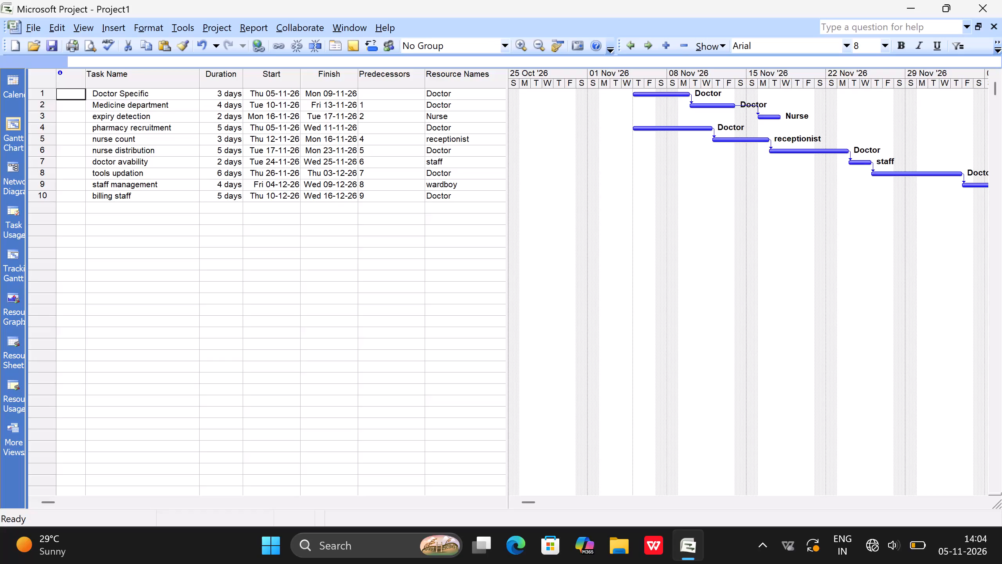
# Add staff as a second resource alongside Doctor on the pharmacy recruitment task.
pyautogui.click(462, 130)
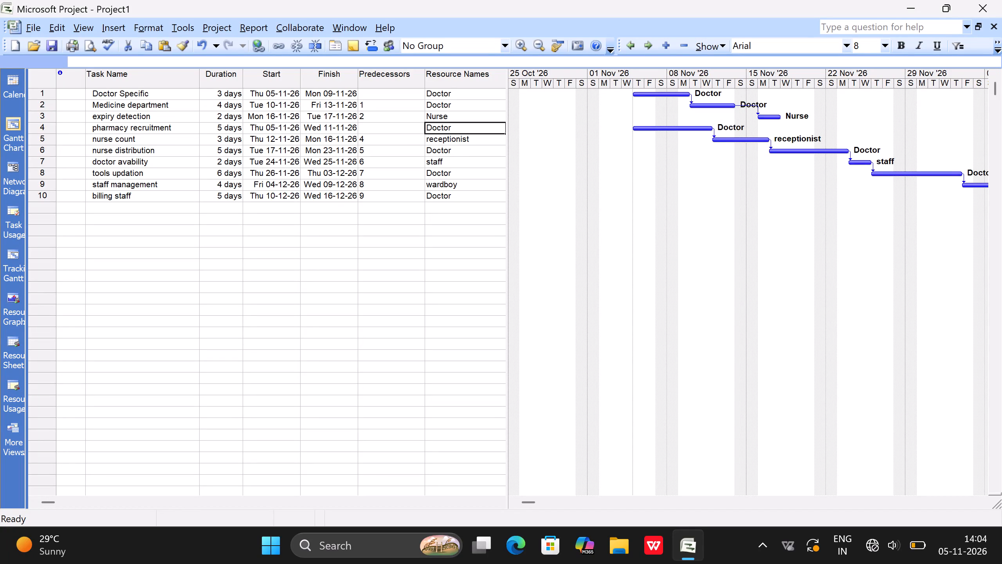
pyautogui.click(464, 130)
pyautogui.click(464, 130)
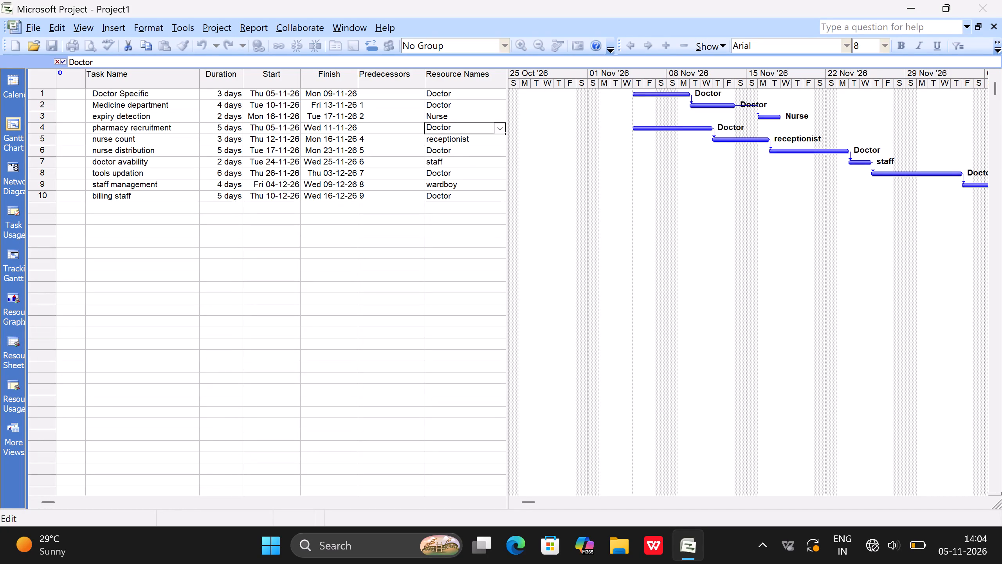
pyautogui.press(',')
pyautogui.write('staff')
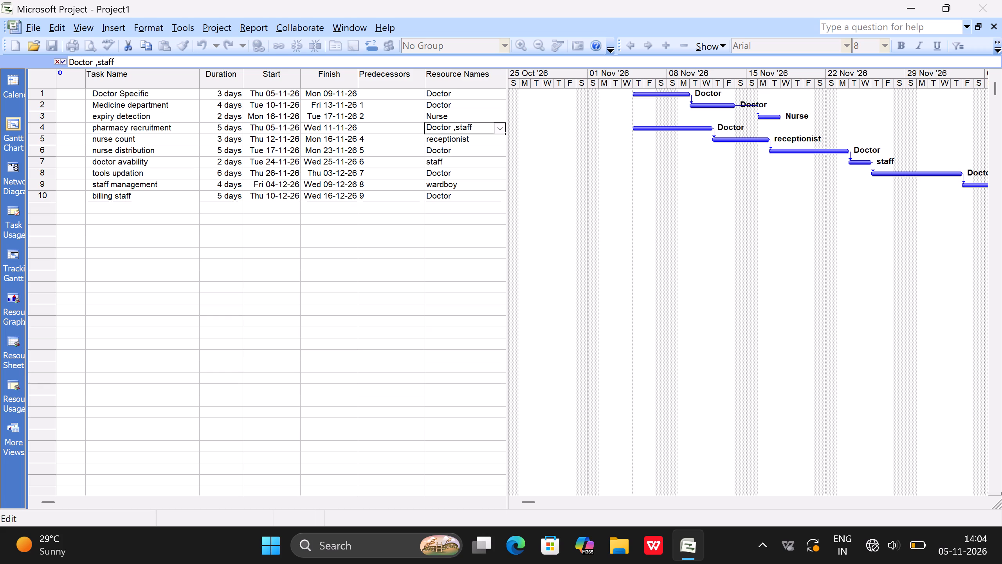
pyautogui.click(471, 105)
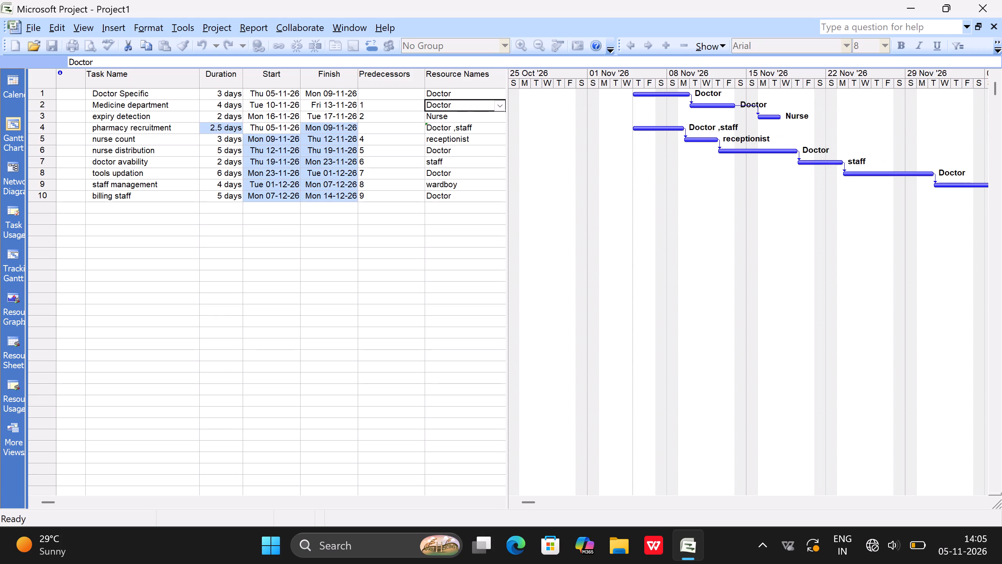
# Check the Resource Sheet for overallocated resources, and return to the Gantt Chart view.
pyautogui.click(74, 23)
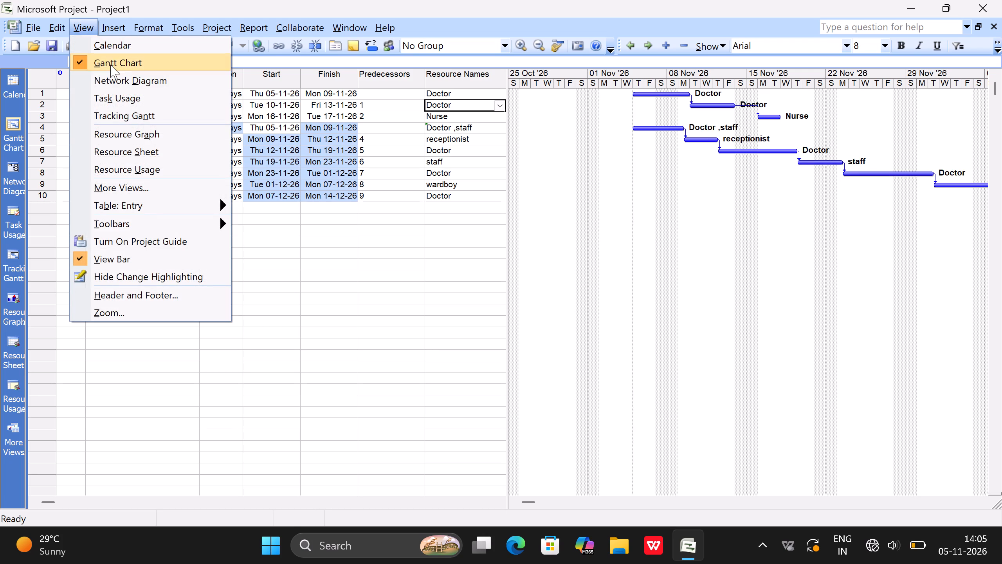
pyautogui.click(121, 157)
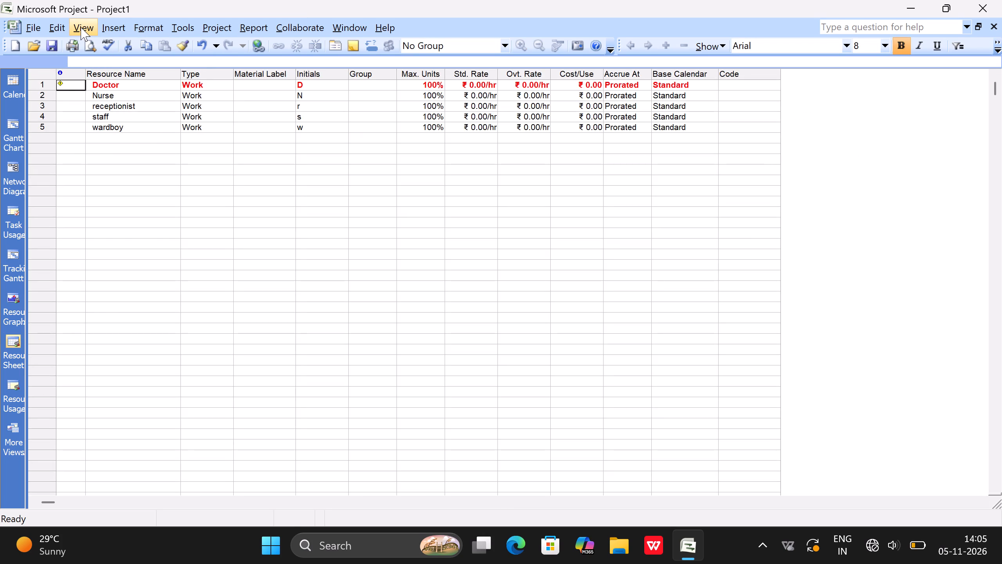
pyautogui.click(81, 27)
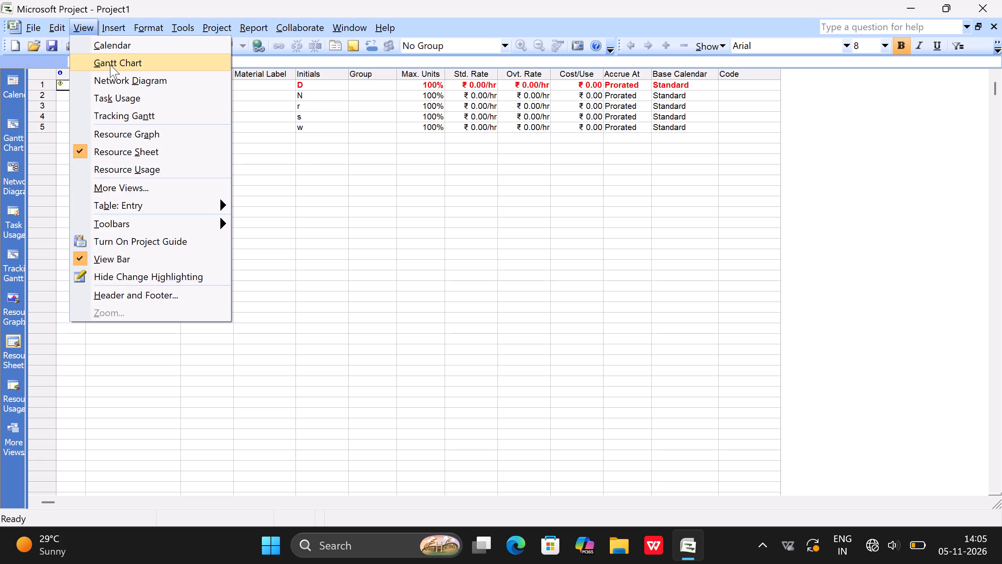
pyautogui.click(110, 65)
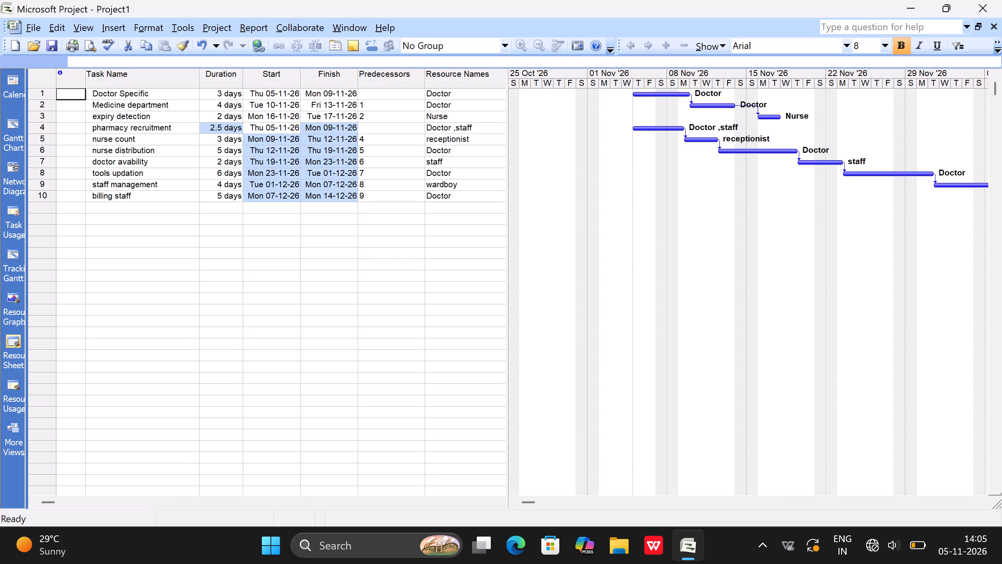
# Add Nurse as a second resource alongside Doctor on the Doctor Specific task.
pyautogui.click(479, 94)
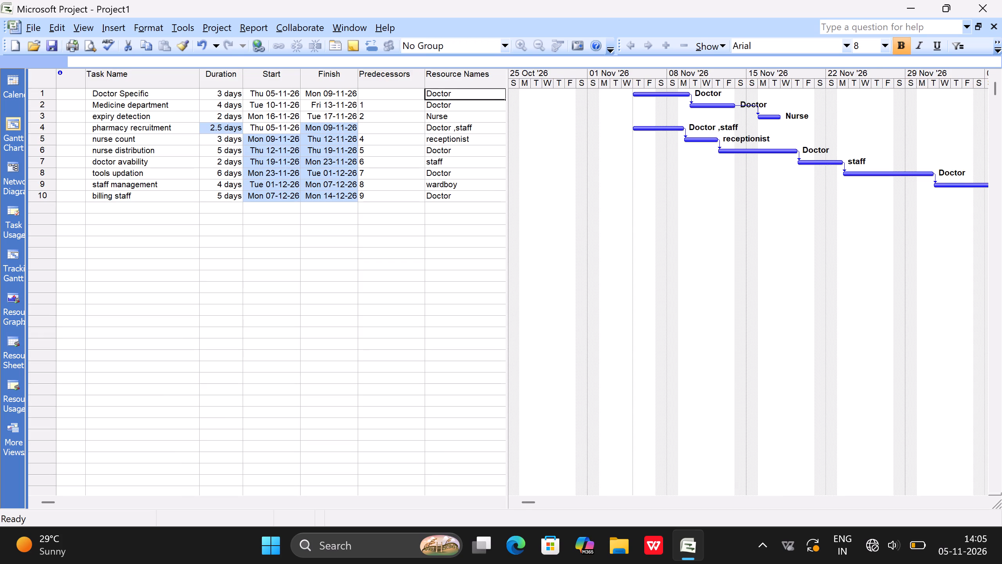
pyautogui.click(474, 94)
pyautogui.click(474, 94)
pyautogui.write(',s')
pyautogui.press('BackSpace')
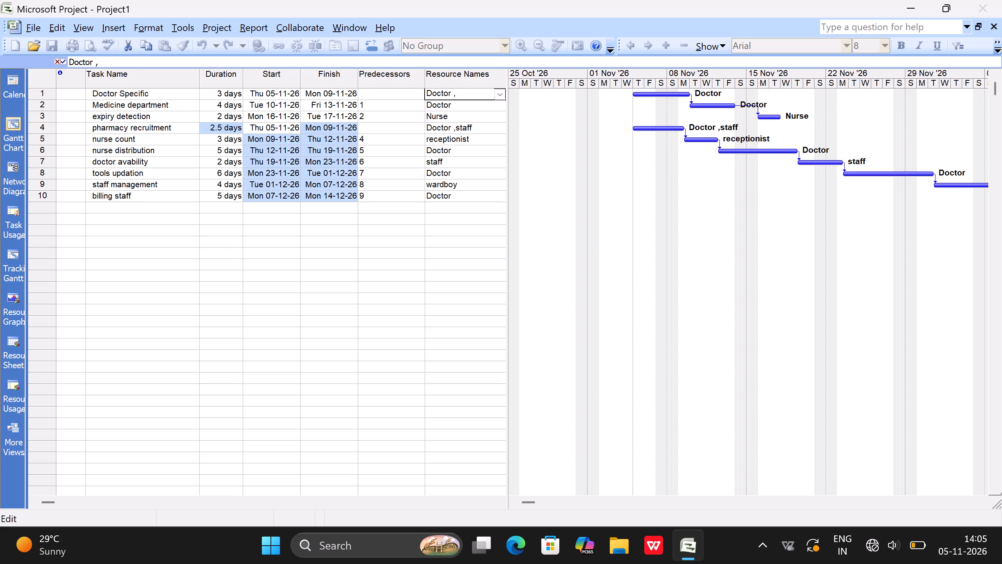
pyautogui.write('nurse')
pyautogui.click(501, 92)
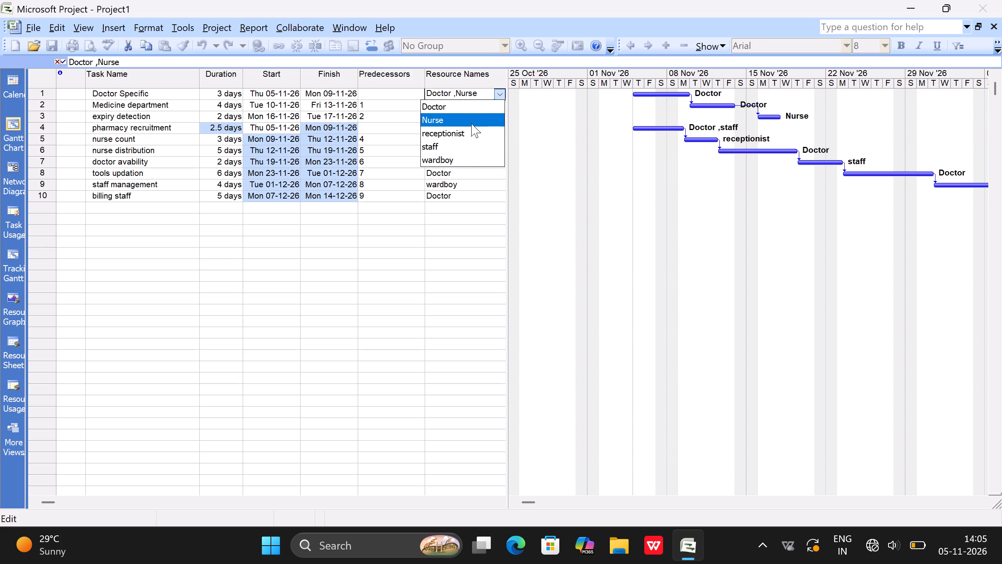
pyautogui.click(471, 123)
pyautogui.click(459, 108)
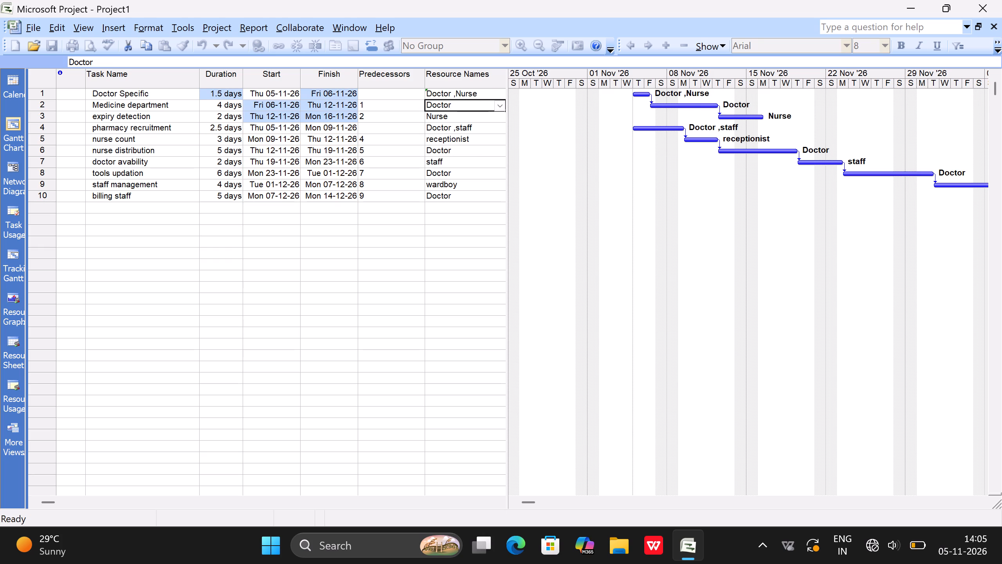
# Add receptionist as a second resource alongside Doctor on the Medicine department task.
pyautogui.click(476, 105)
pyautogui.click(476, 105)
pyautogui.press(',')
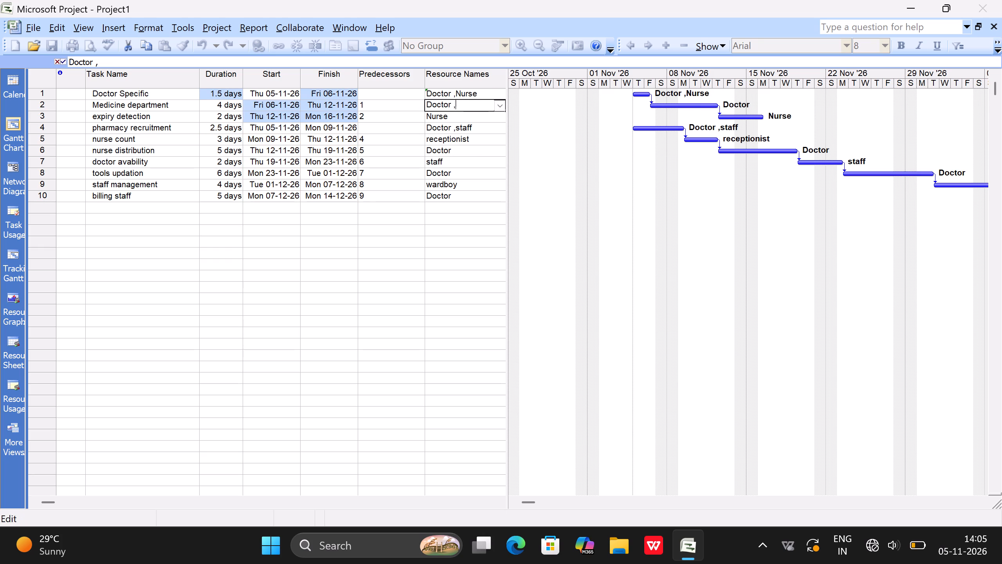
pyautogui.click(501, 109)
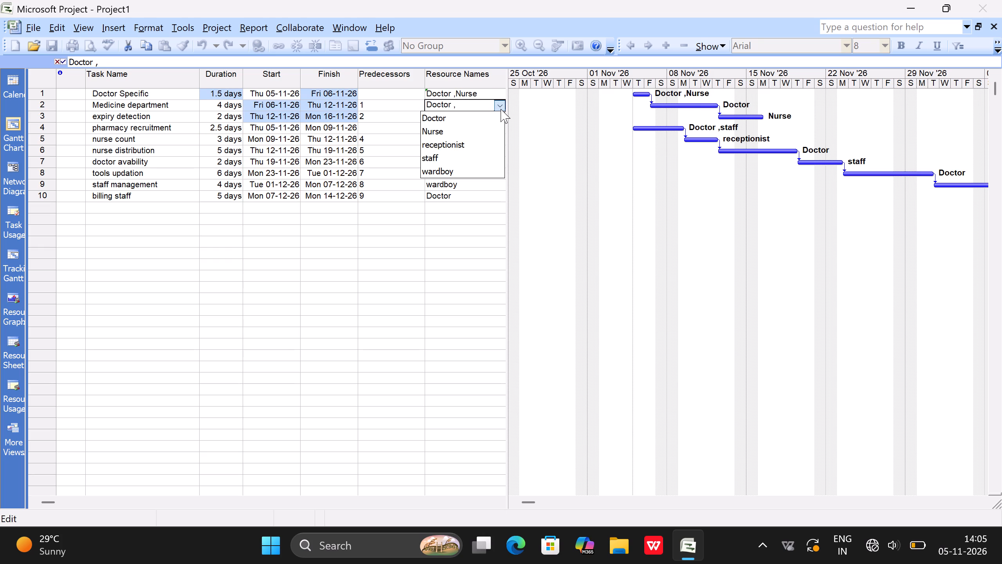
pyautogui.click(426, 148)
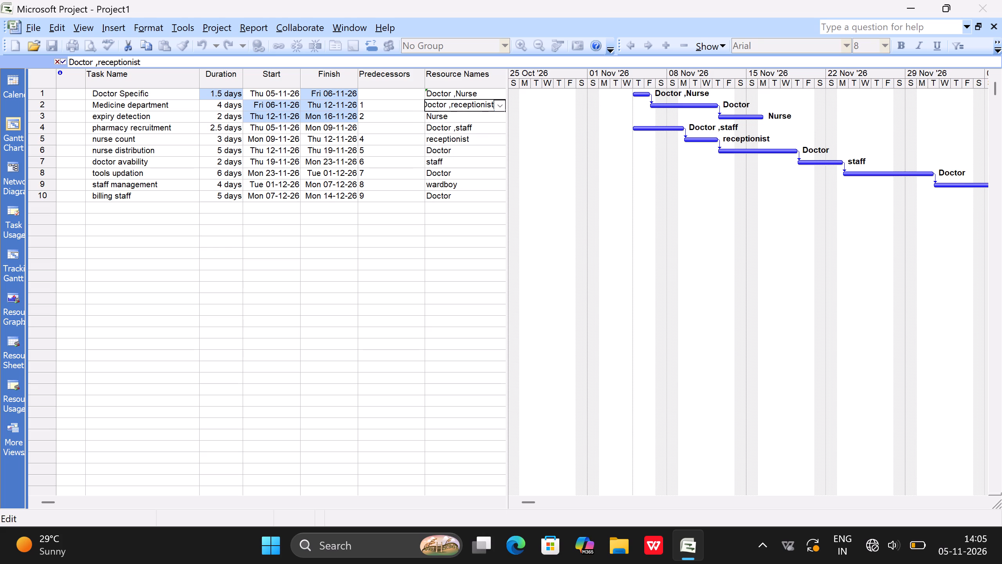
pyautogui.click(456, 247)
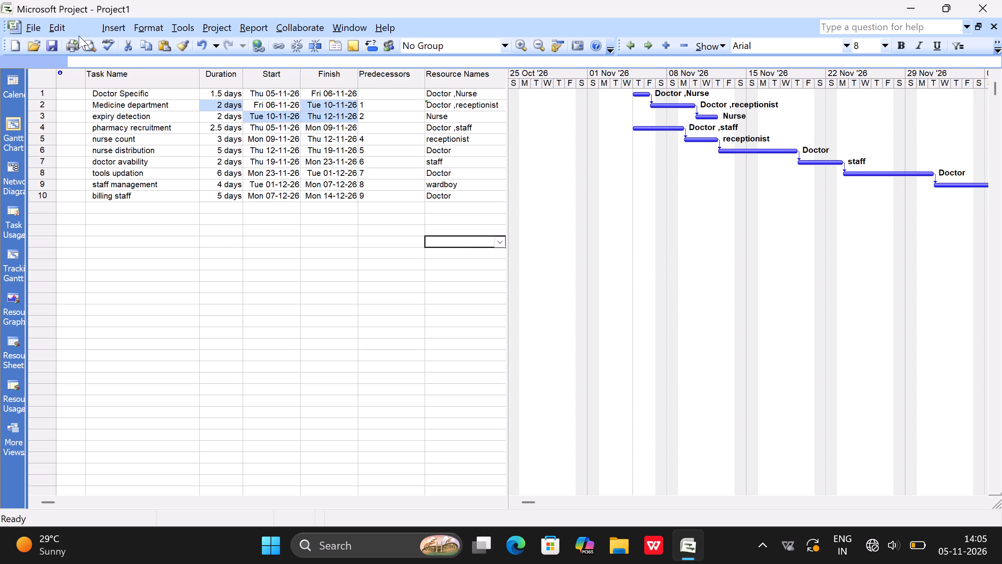
# Recheck the Resource Sheet for overallocated resources, and return to the Gantt Chart view.
pyautogui.click(79, 21)
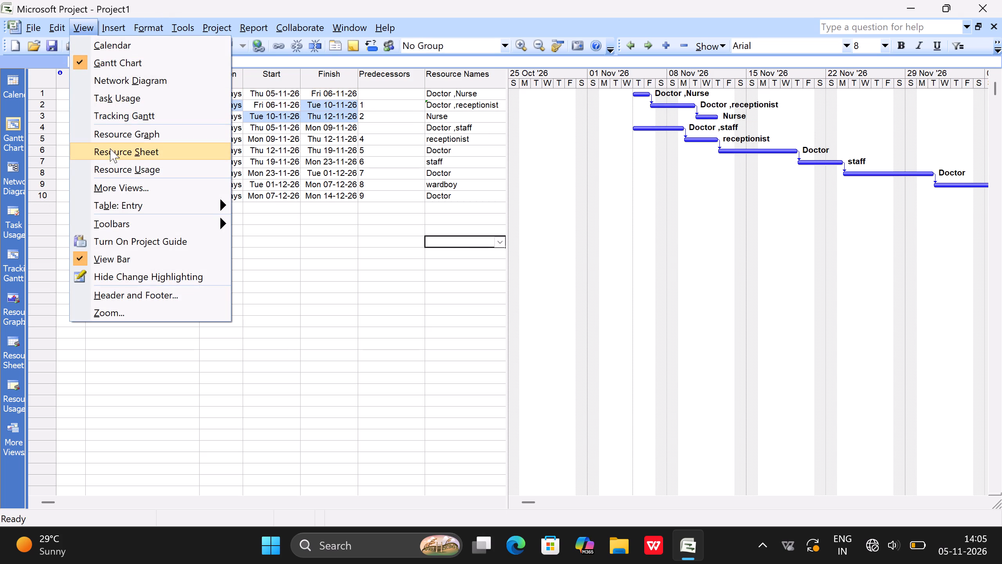
pyautogui.click(110, 153)
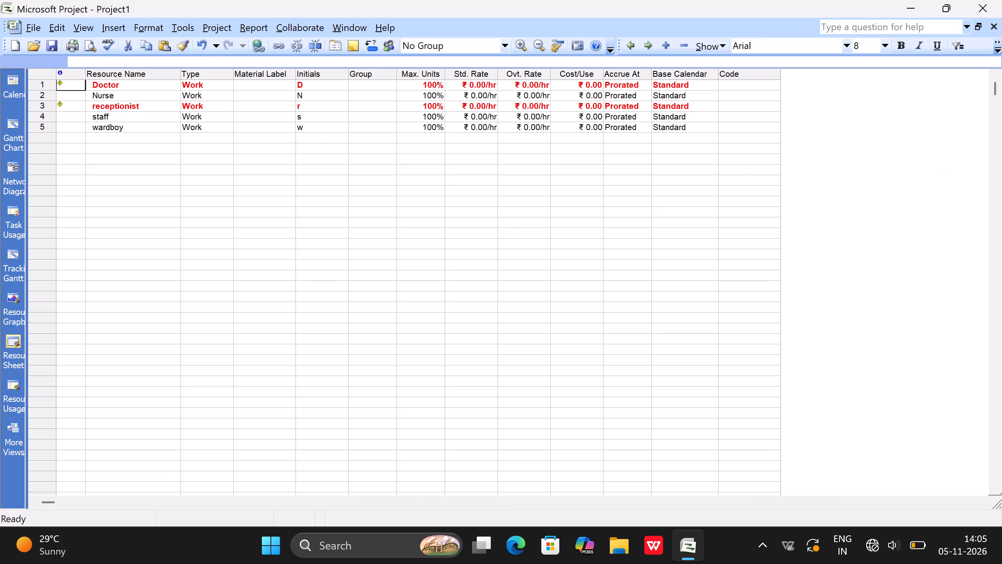
pyautogui.click(112, 22)
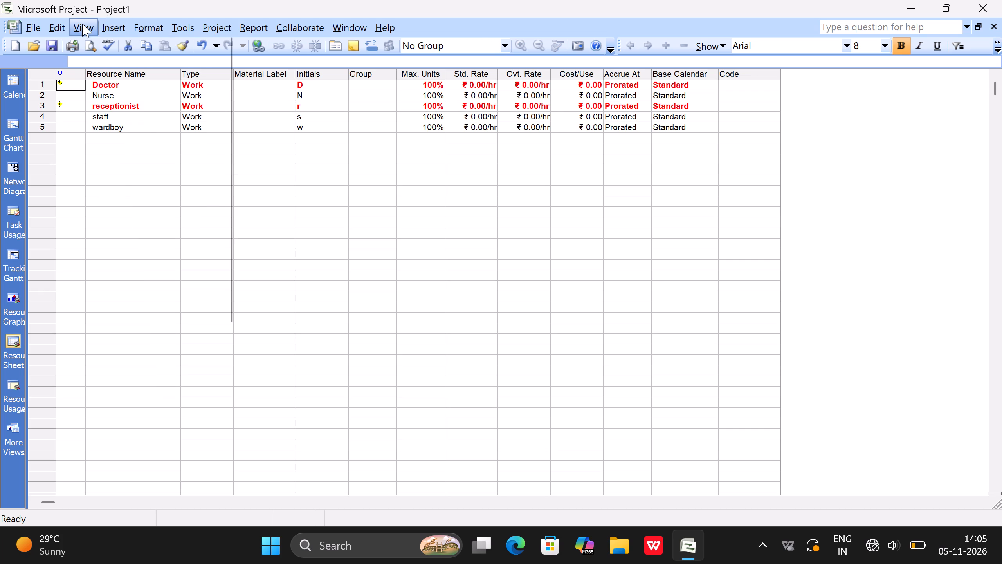
pyautogui.click(120, 65)
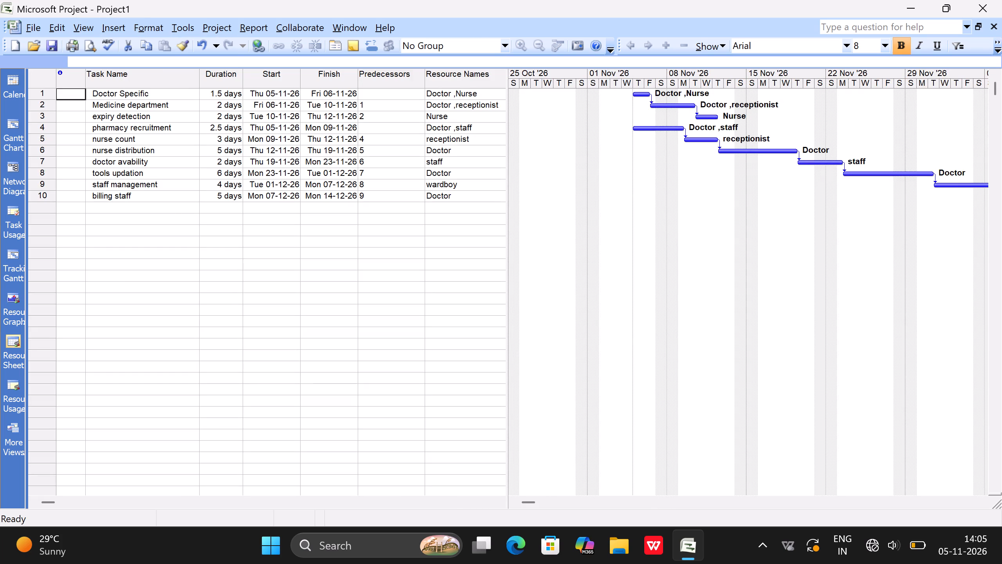
# Replace receptionist with wardboy as the second resource on the Medicine department task, keeping Doctor assigned.
pyautogui.click(497, 104)
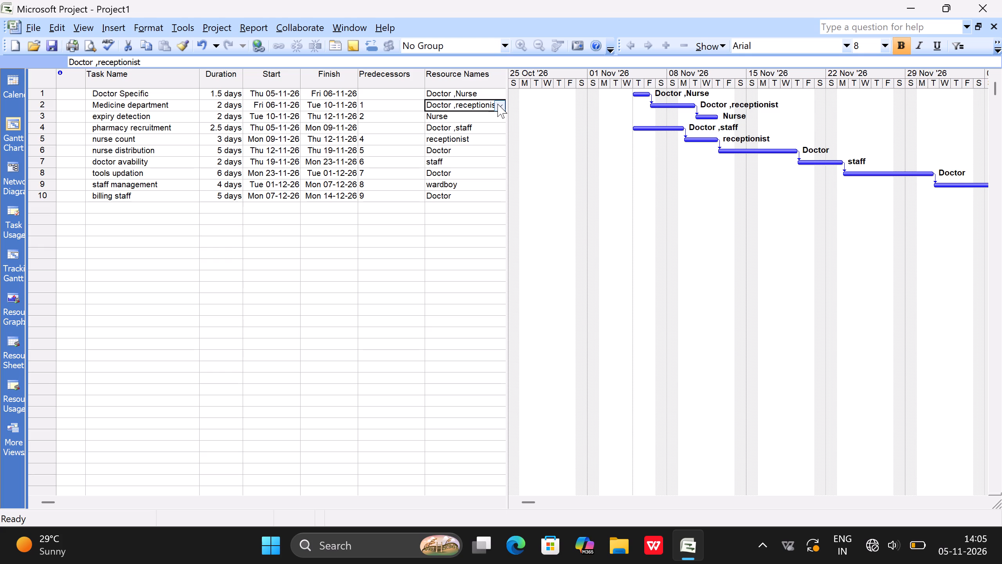
pyautogui.click(481, 107)
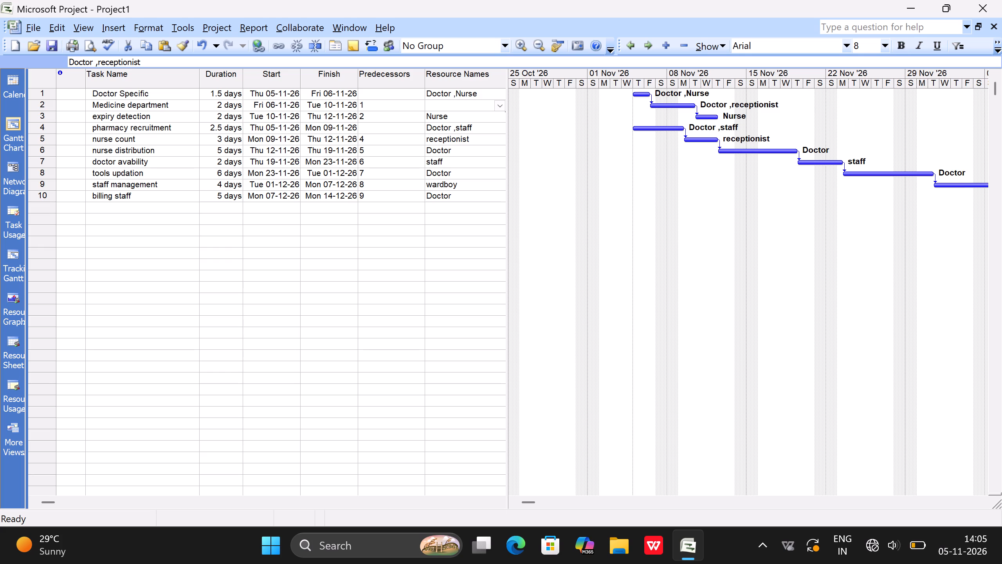
pyautogui.press('BackSpace')
pyautogui.press('BackSpace')
pyautogui.press('BackSpace')
pyautogui.press('BackSpace')
pyautogui.press('BackSpace')
pyautogui.press('BackSpace')
pyautogui.press('BackSpace')
pyautogui.press('BackSpace')
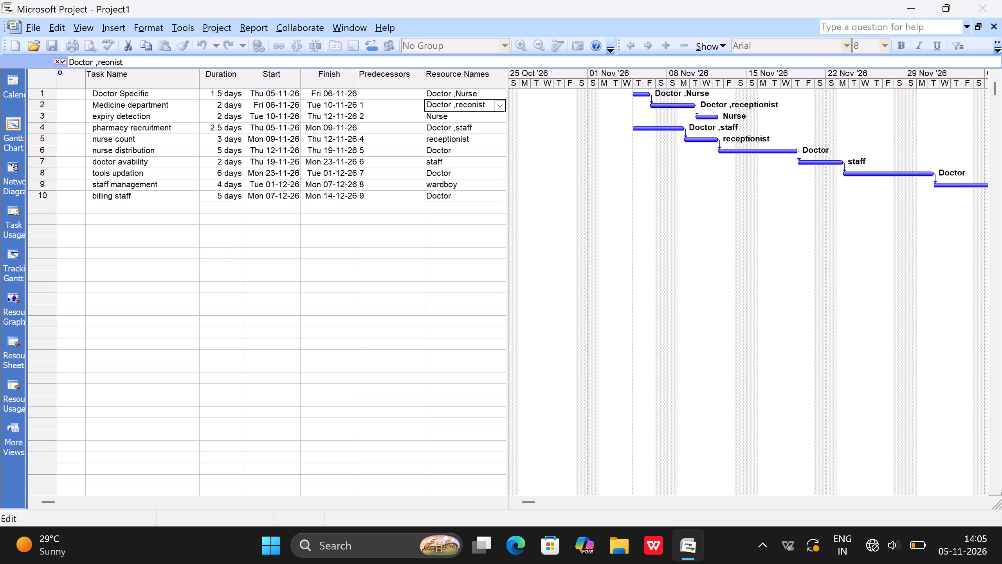
pyautogui.press(',')
pyautogui.press('Right')
pyautogui.press('Right')
pyautogui.press('Right')
pyautogui.press('Right')
pyautogui.press('Right')
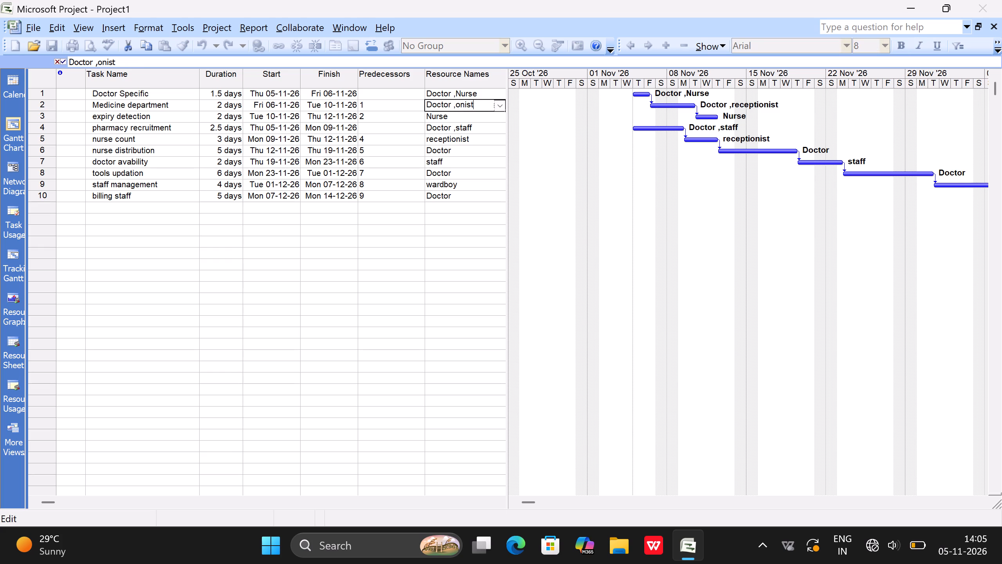
pyautogui.press('BackSpace')
pyautogui.press('BackSpace')
pyautogui.press('BackSpace')
pyautogui.press('BackSpace')
pyautogui.press('BackSpace')
pyautogui.write('war')
pyautogui.press('BackSpace')
pyautogui.press('BackSpace')
pyautogui.press('BackSpace')
pyautogui.click(504, 109)
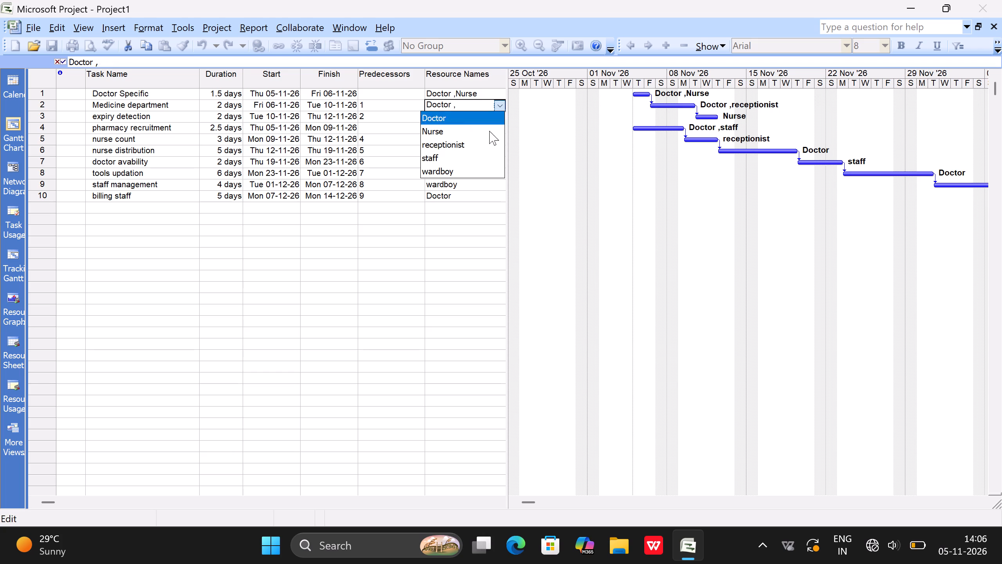
pyautogui.click(457, 177)
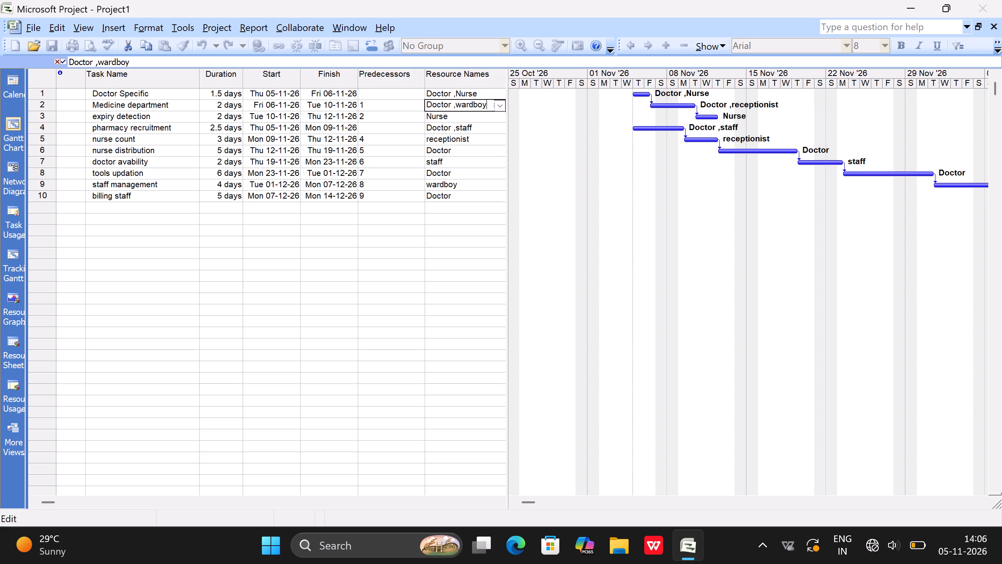
pyautogui.click(467, 174)
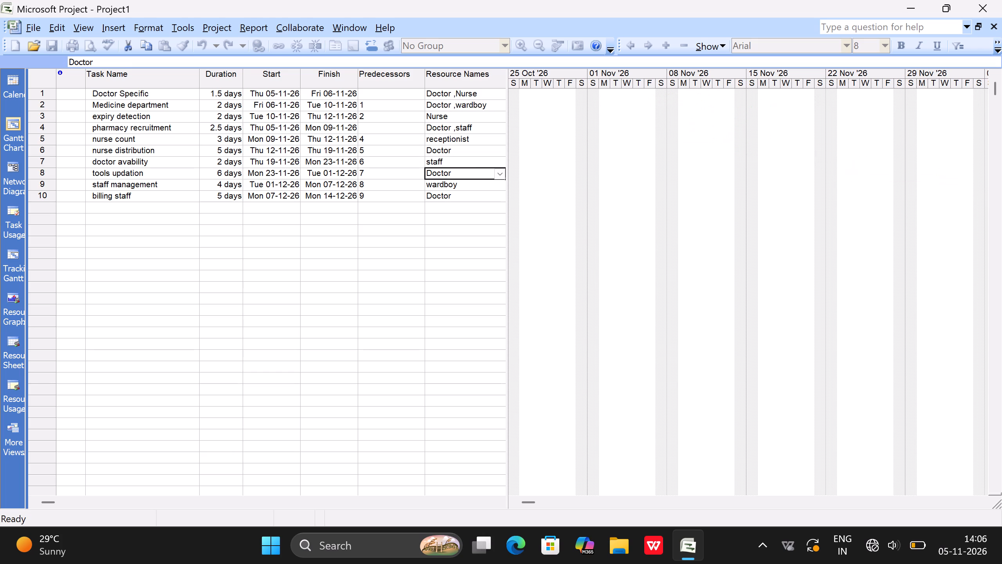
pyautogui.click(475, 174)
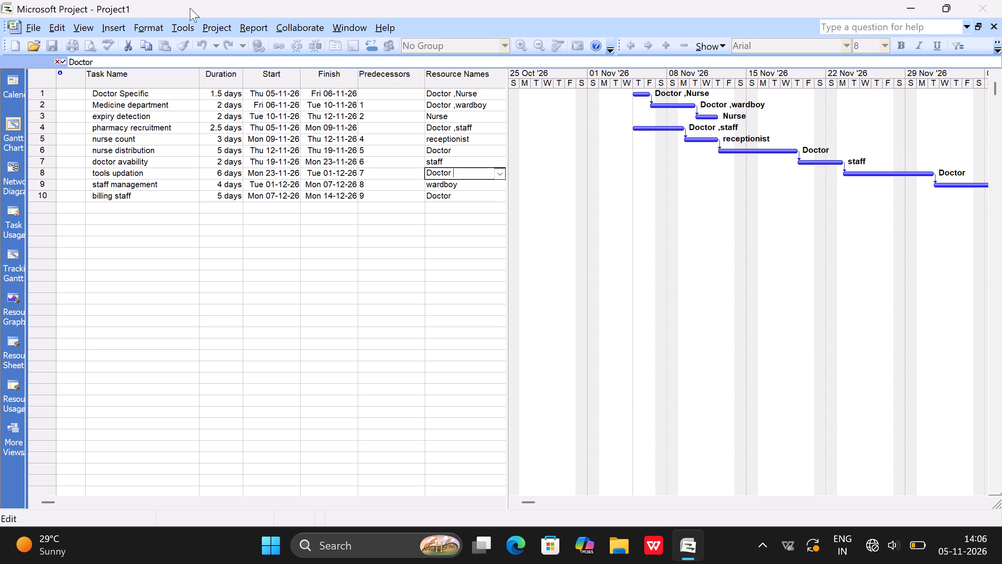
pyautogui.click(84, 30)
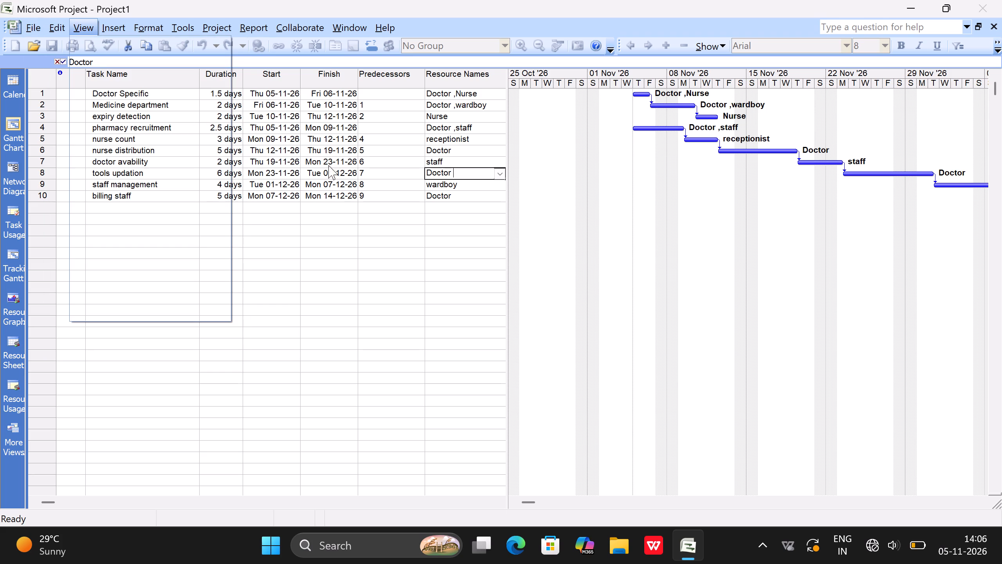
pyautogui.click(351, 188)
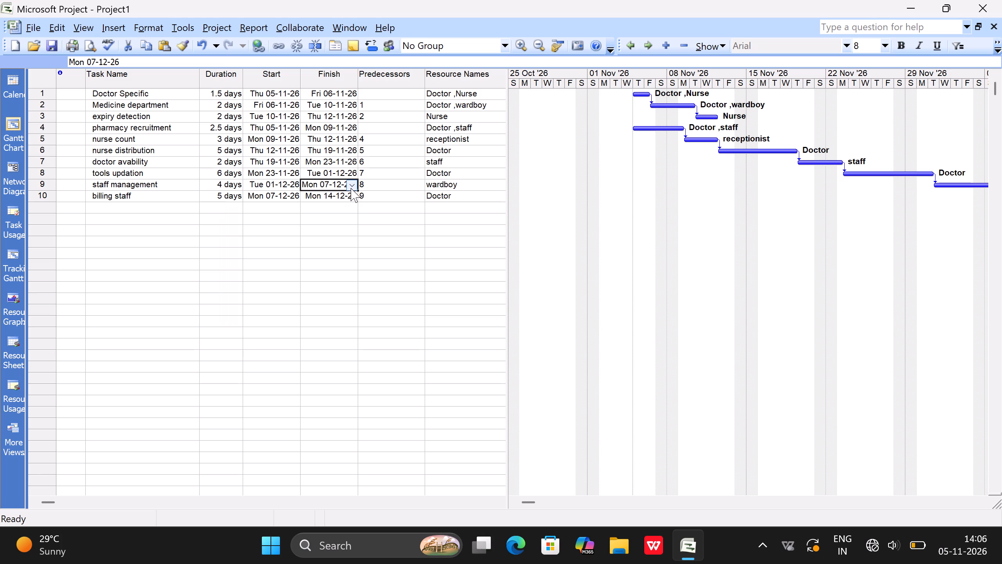
# Check the Resource Sheet for overallocated resources, and return to the Gantt Chart view.
pyautogui.click(93, 32)
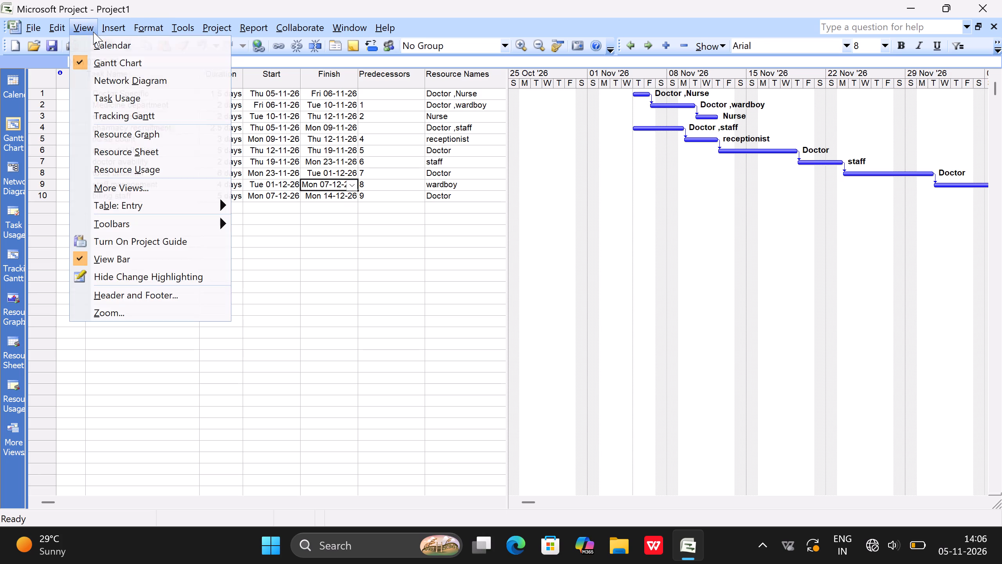
pyautogui.click(150, 156)
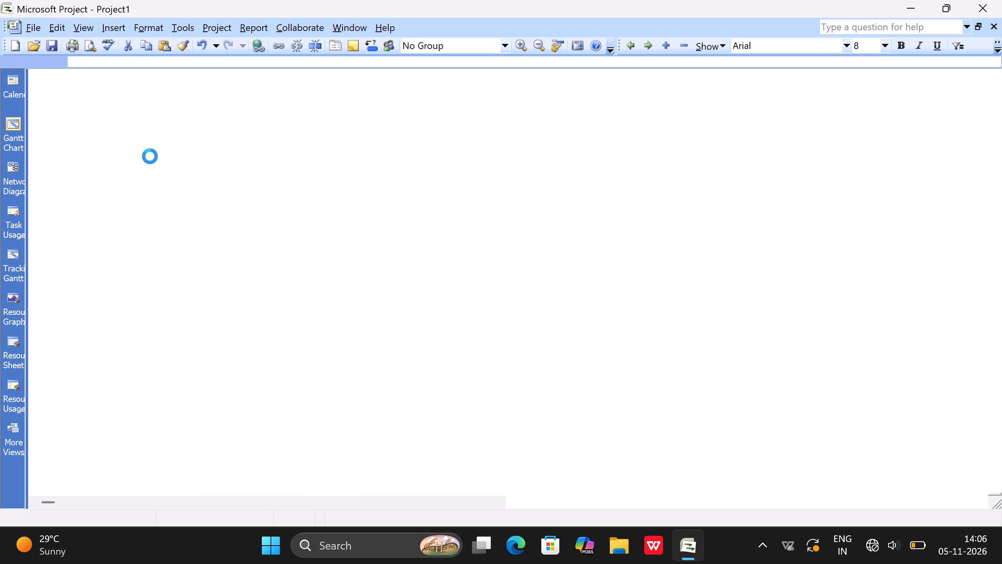
pyautogui.click(71, 23)
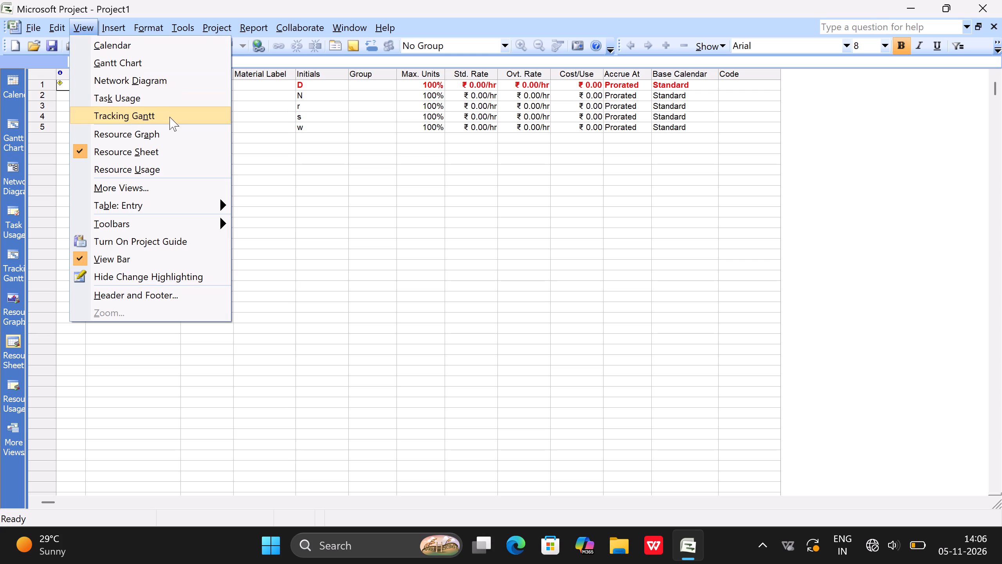
pyautogui.click(135, 69)
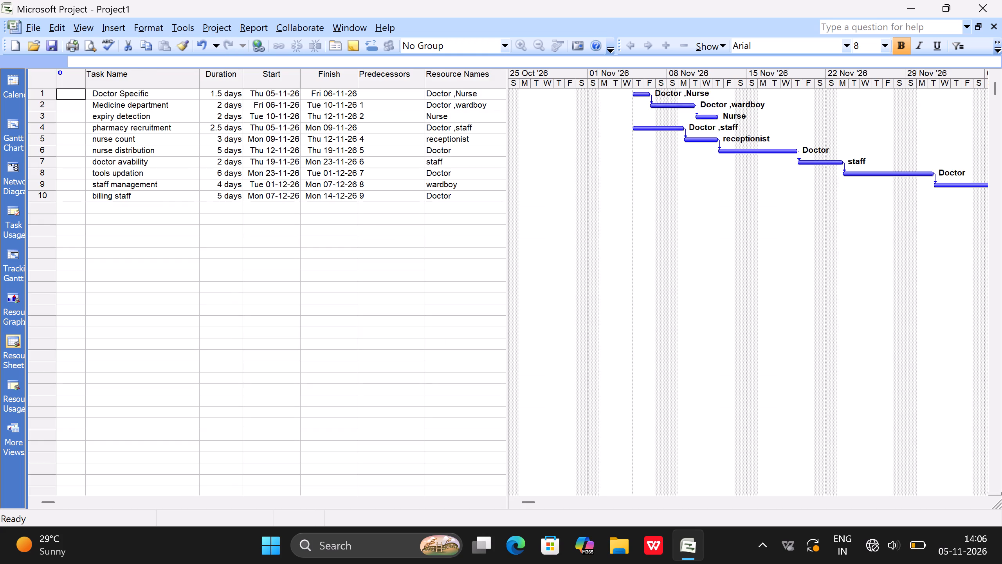
# Replace Nurse with Doctor in the Doctor Specific task's resource names, so that Doctor is its only resource.
pyautogui.click(490, 91)
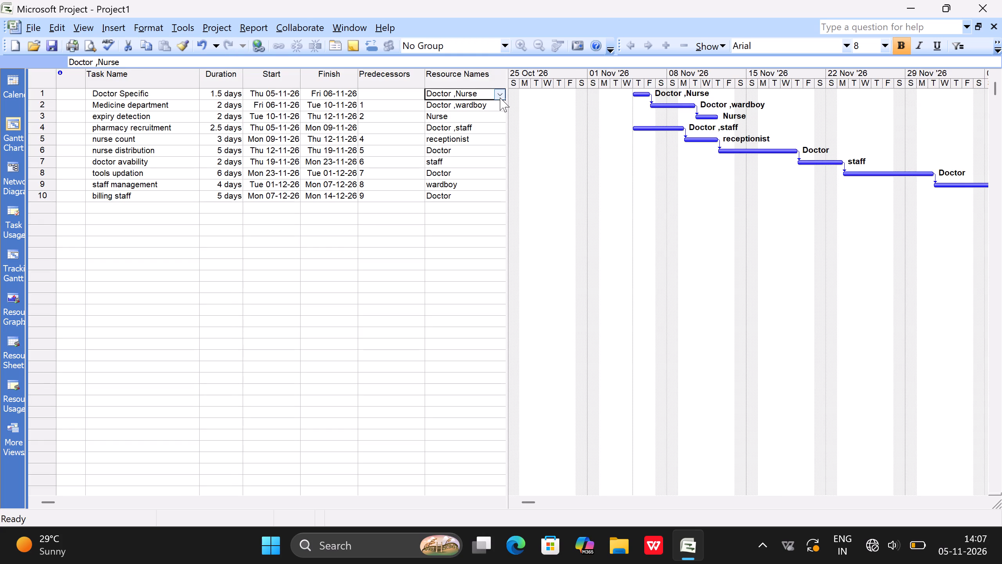
pyautogui.click(487, 93)
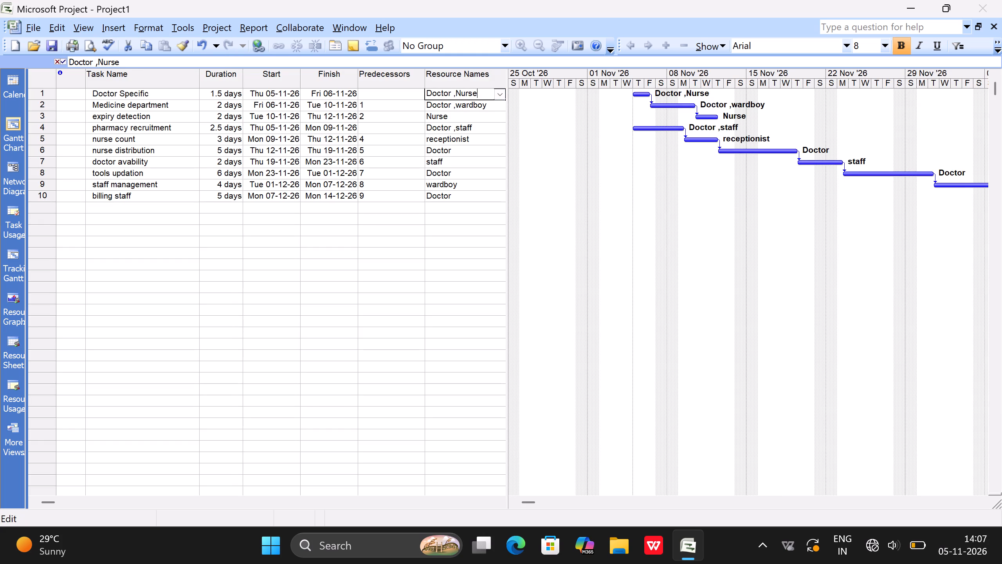
pyautogui.press('BackSpace')
pyautogui.press('BackSpace')
pyautogui.press('BackSpace')
pyautogui.press('BackSpace')
pyautogui.press('BackSpace')
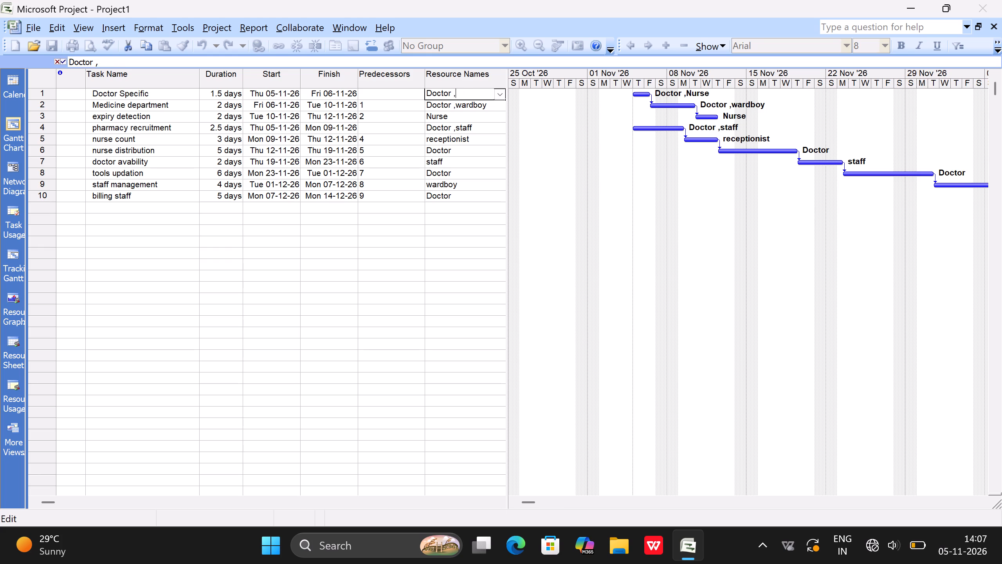
pyautogui.press('space')
pyautogui.write('d')
pyautogui.press('BackSpace')
pyautogui.press('d')
pyautogui.click(503, 98)
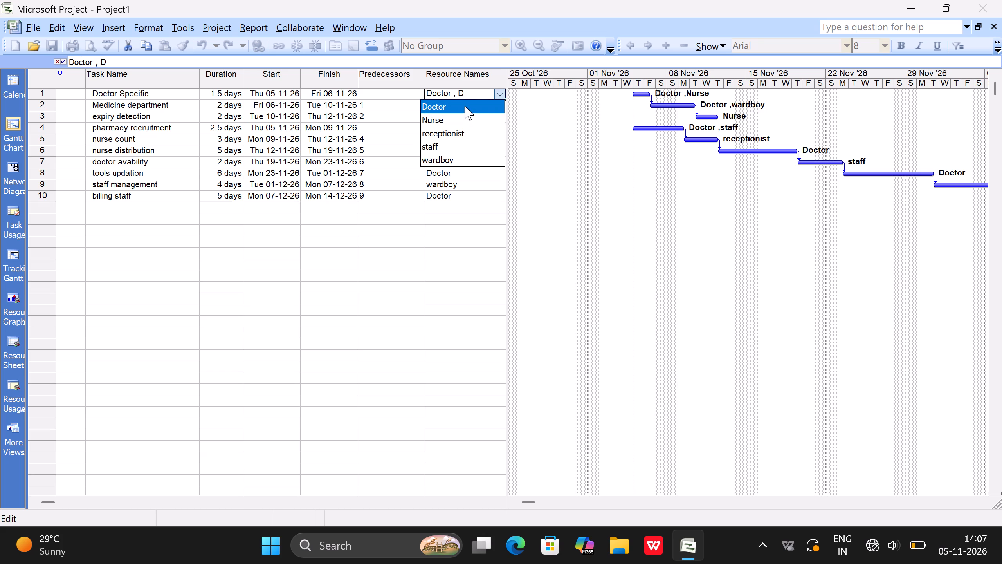
pyautogui.click(465, 105)
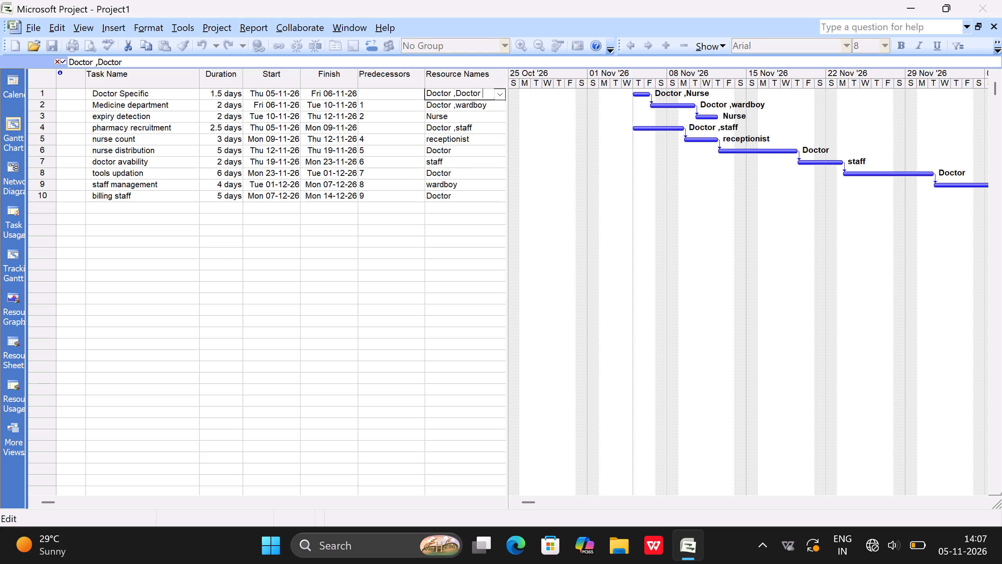
pyautogui.click(473, 126)
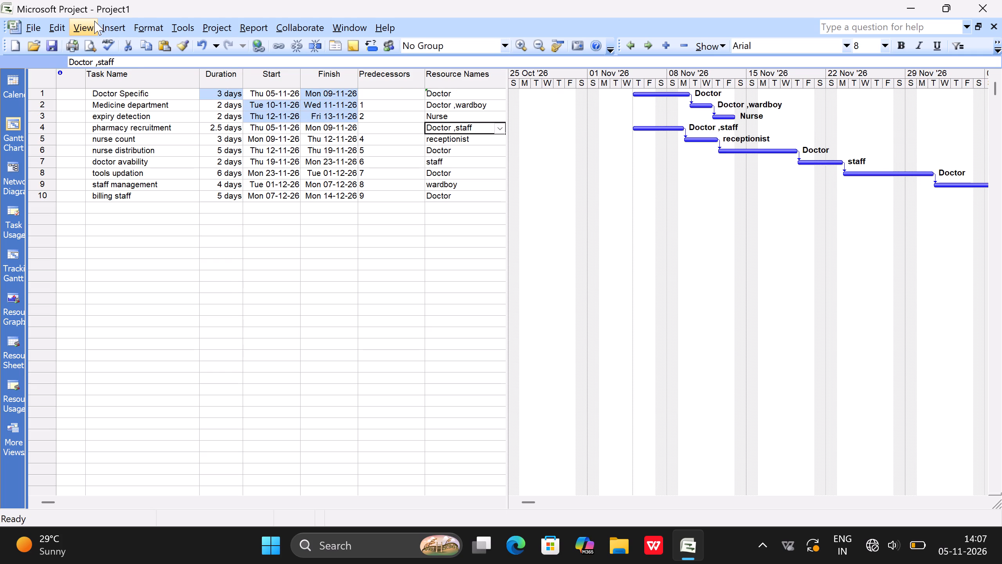
# Recheck the Resource Sheet for overallocated resources, and return to the Gantt Chart view.
pyautogui.click(94, 21)
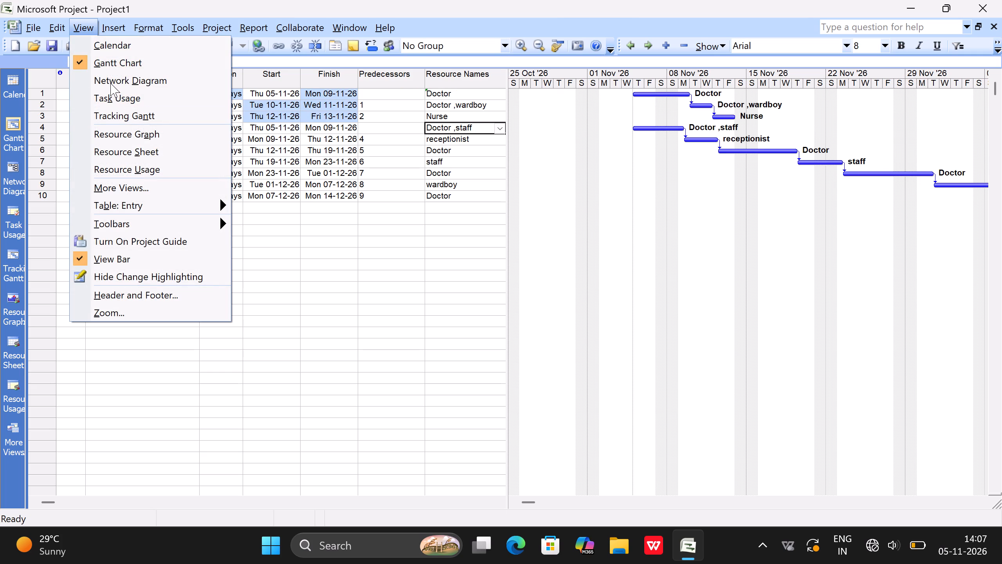
pyautogui.click(112, 152)
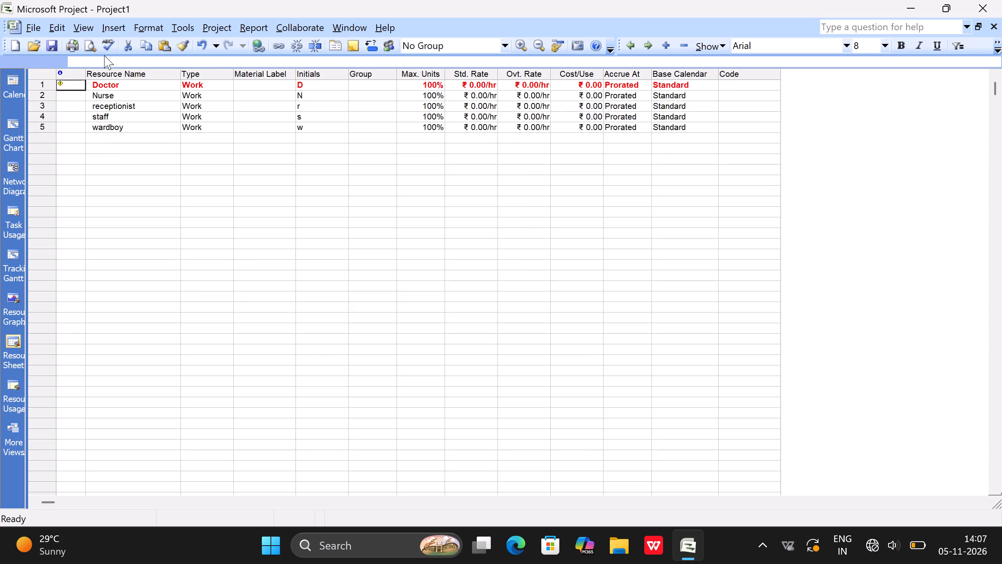
pyautogui.click(88, 25)
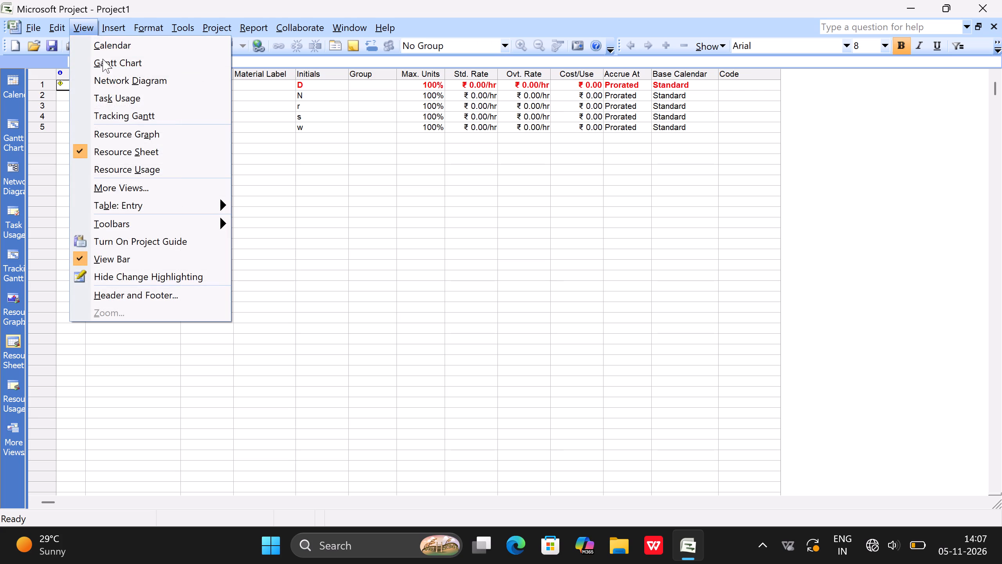
pyautogui.click(105, 61)
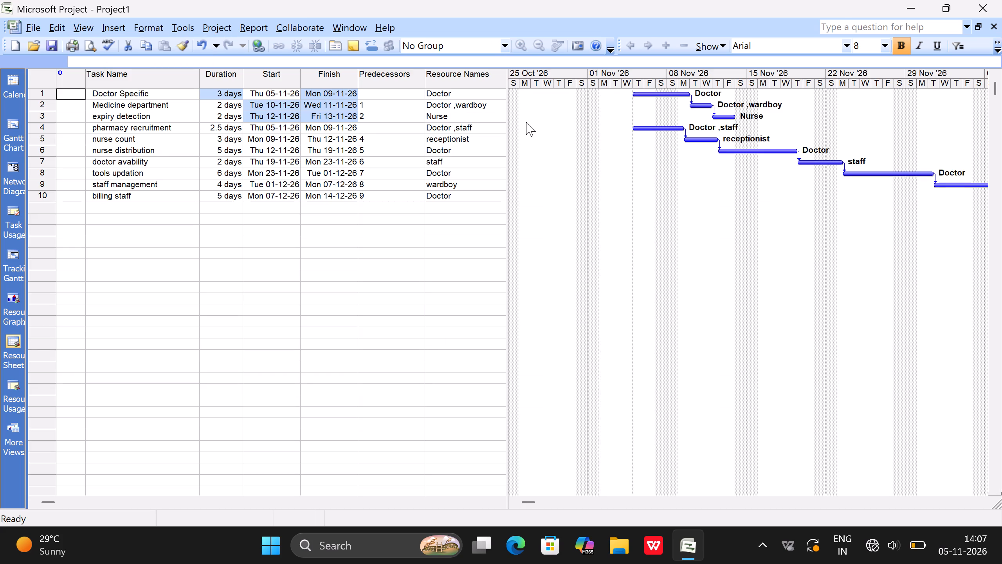
# Replace wardboy with Doctor on the Medicine department task, keeping the default option that increases duration for the same total work.
pyautogui.click(474, 105)
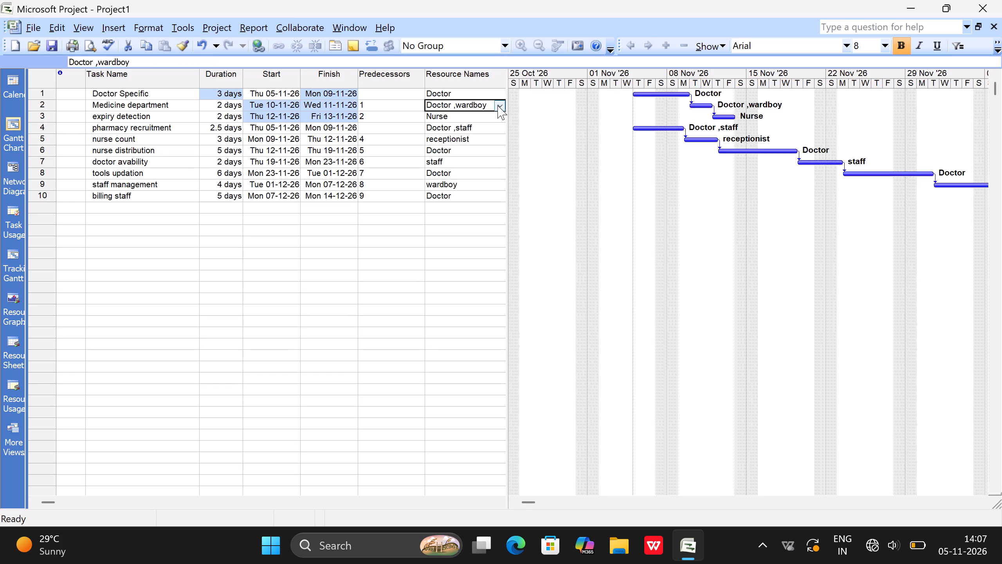
pyautogui.click(498, 105)
pyautogui.click(468, 116)
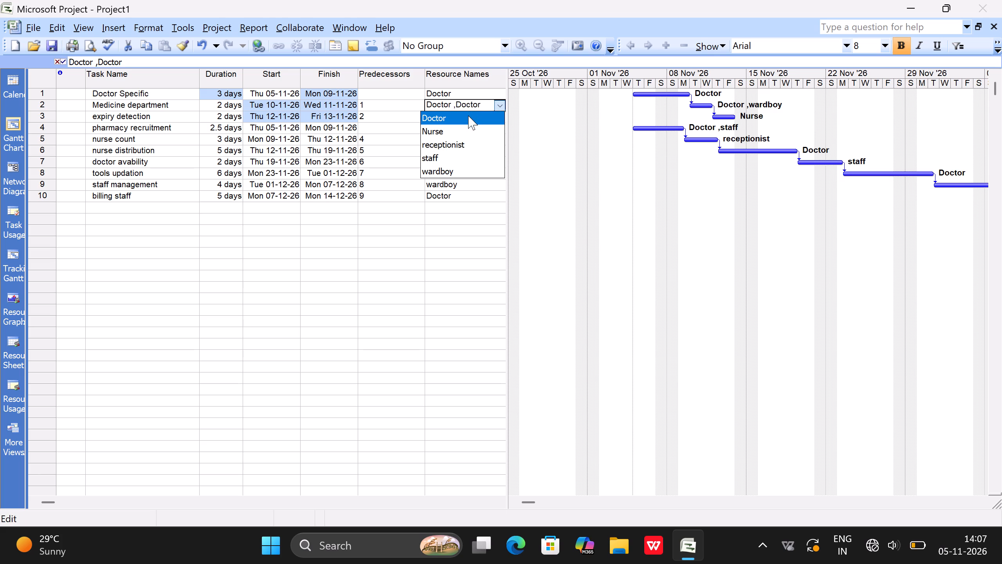
pyautogui.click(468, 119)
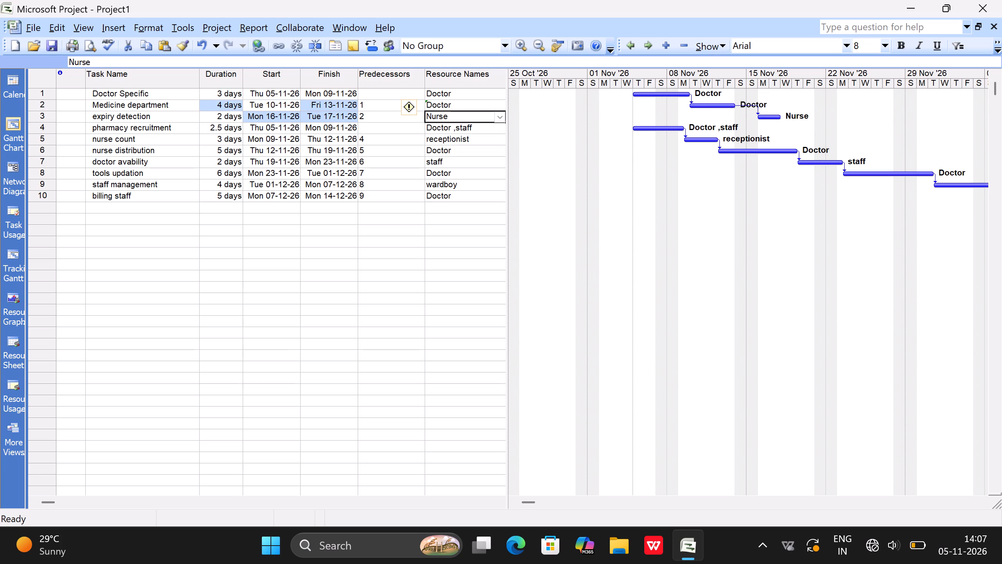
pyautogui.click(464, 107)
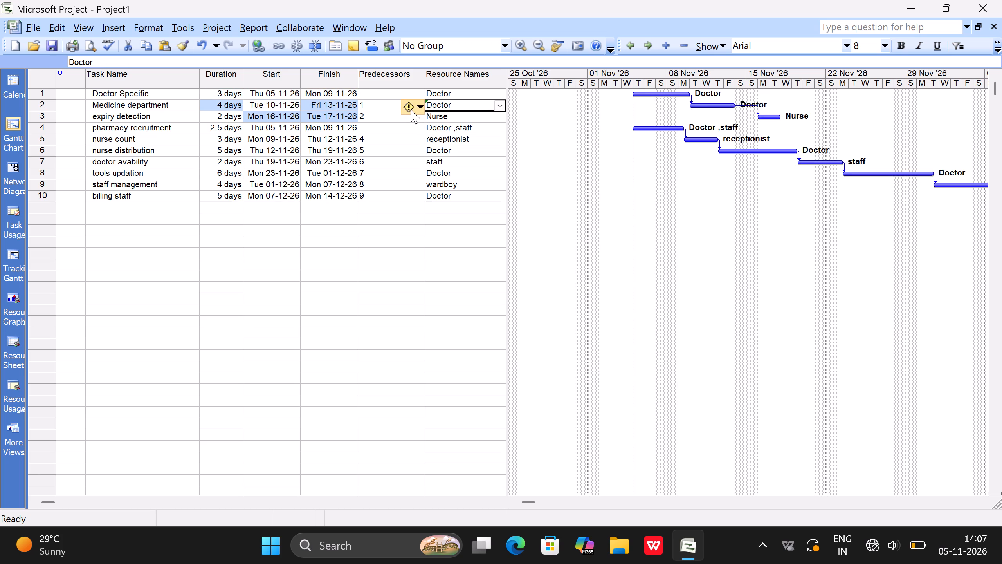
pyautogui.click(411, 109)
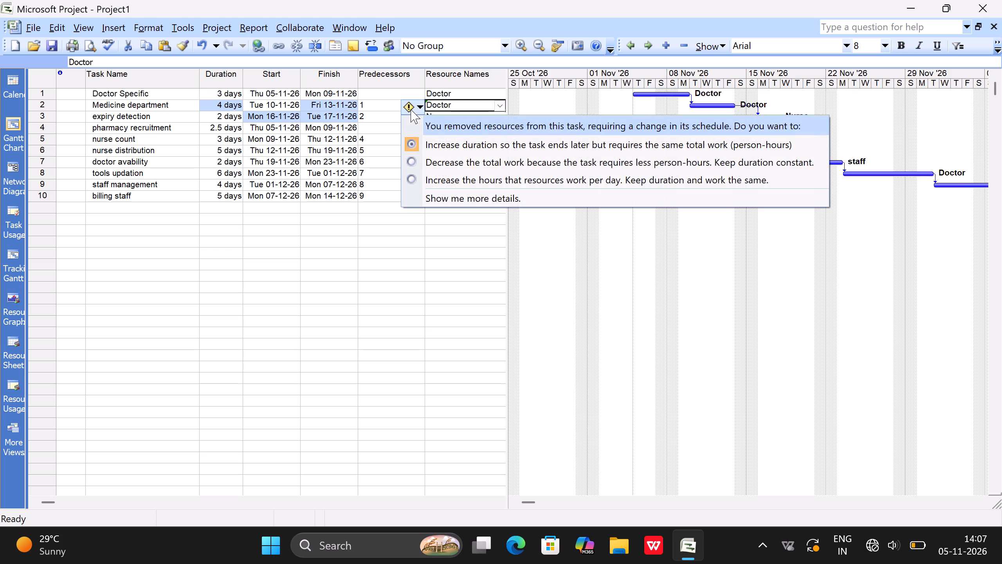
pyautogui.click(392, 244)
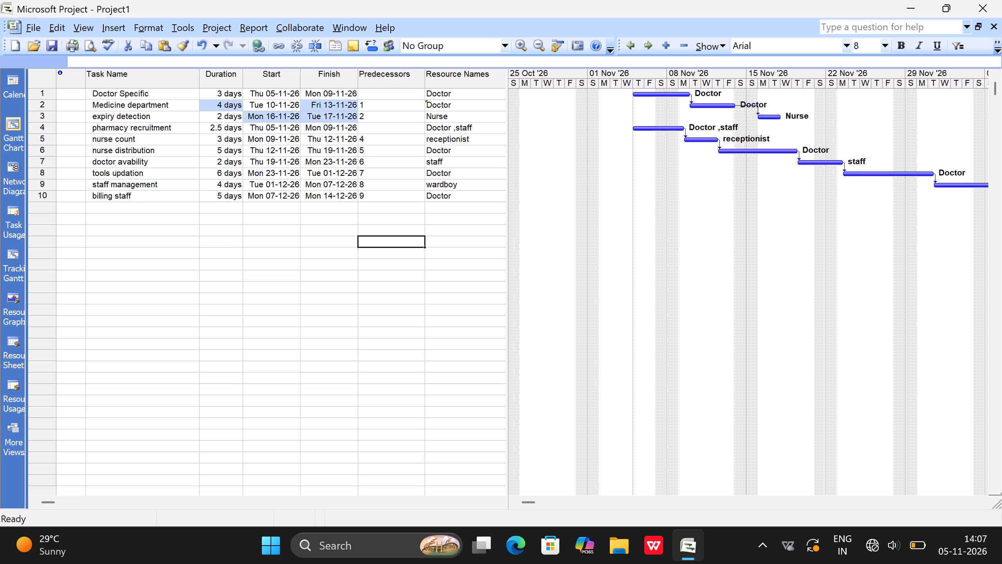
# Review the Resource Sheet for overallocation and the task links in the Network Diagram, and return to the Gantt Chart view.
pyautogui.click(81, 28)
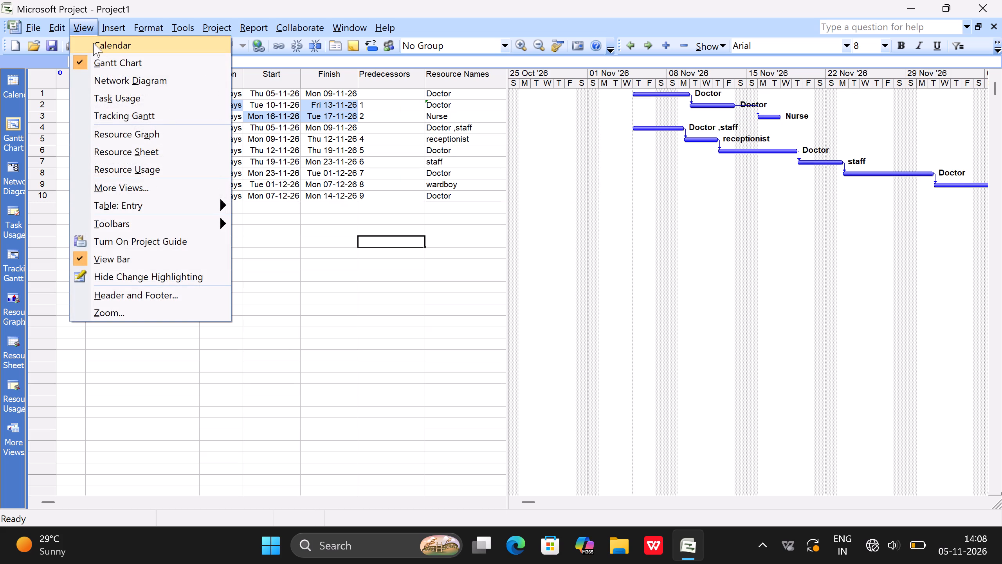
pyautogui.click(117, 150)
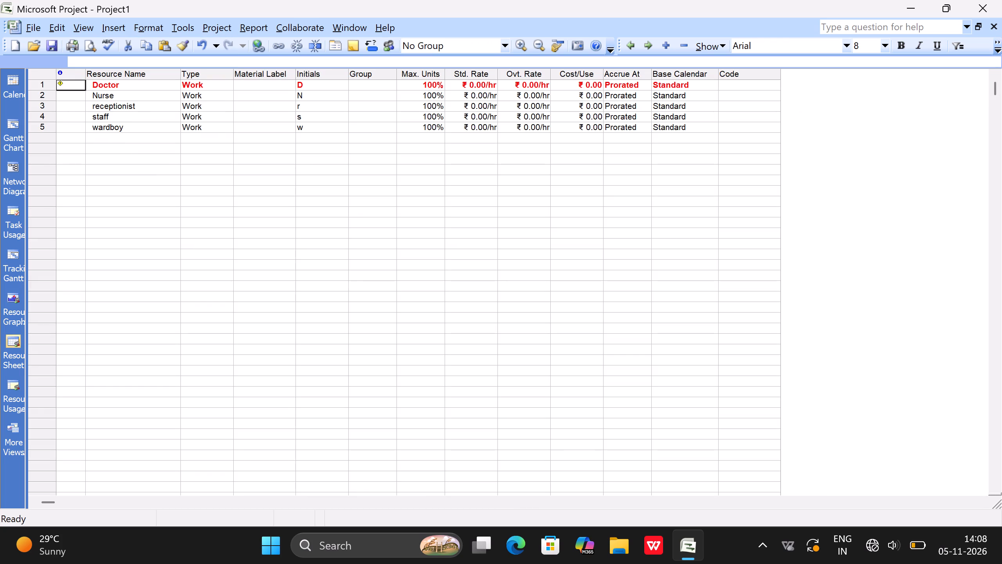
pyautogui.click(83, 19)
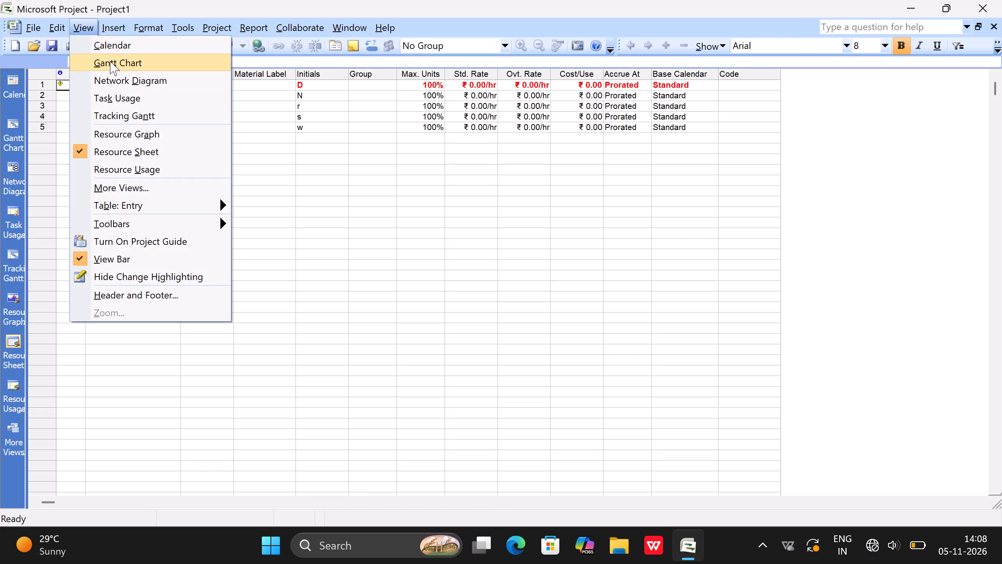
pyautogui.click(121, 83)
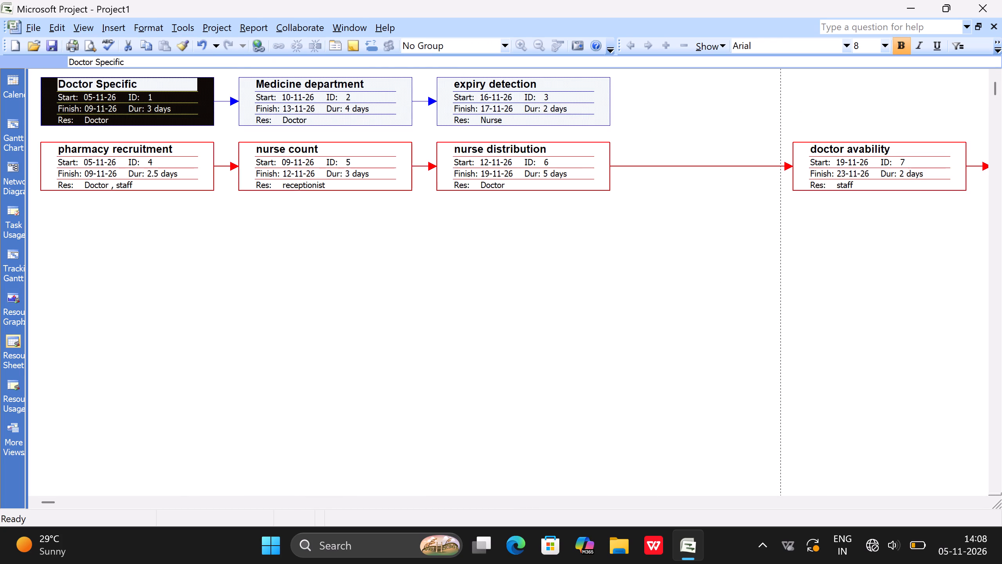
pyautogui.click(83, 25)
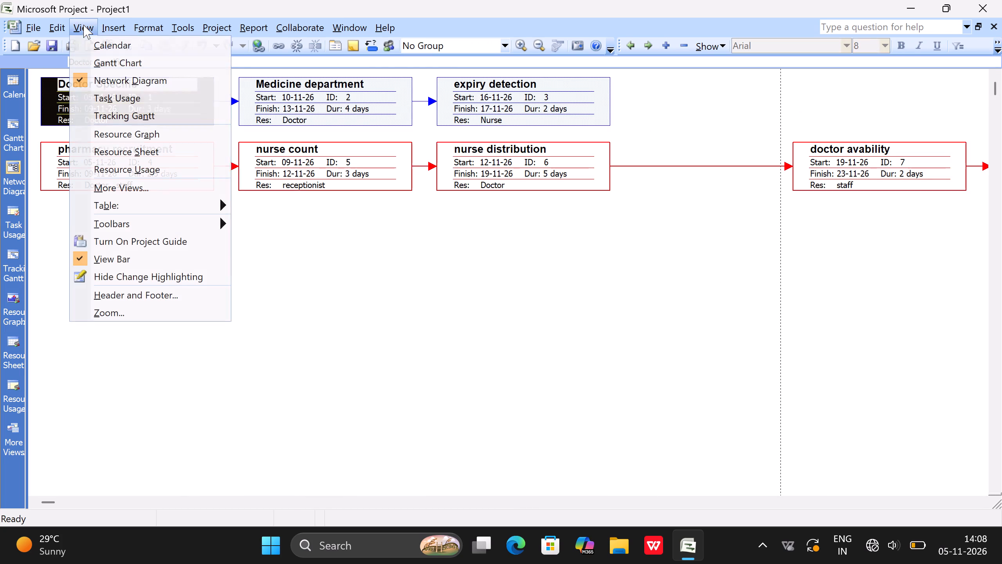
pyautogui.click(131, 59)
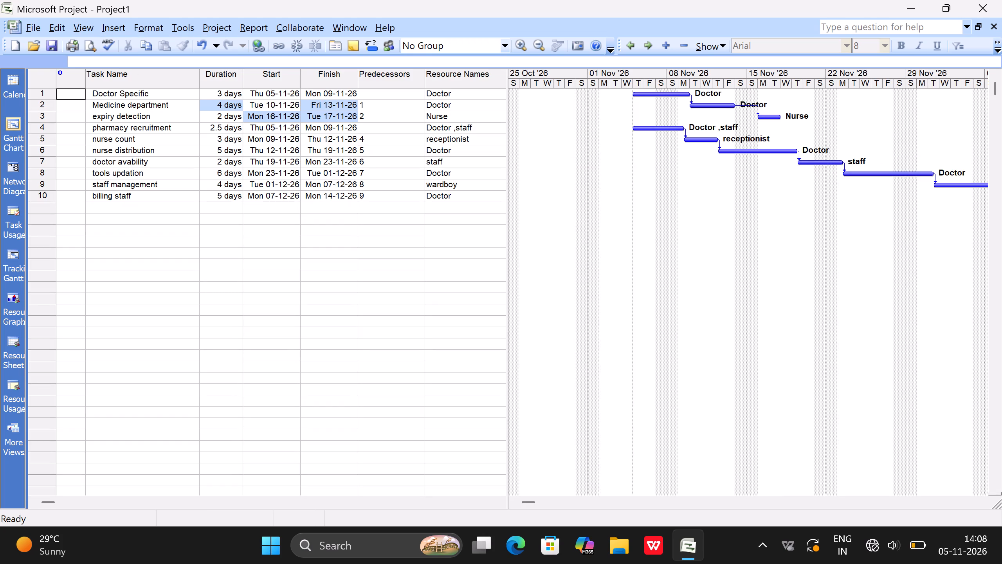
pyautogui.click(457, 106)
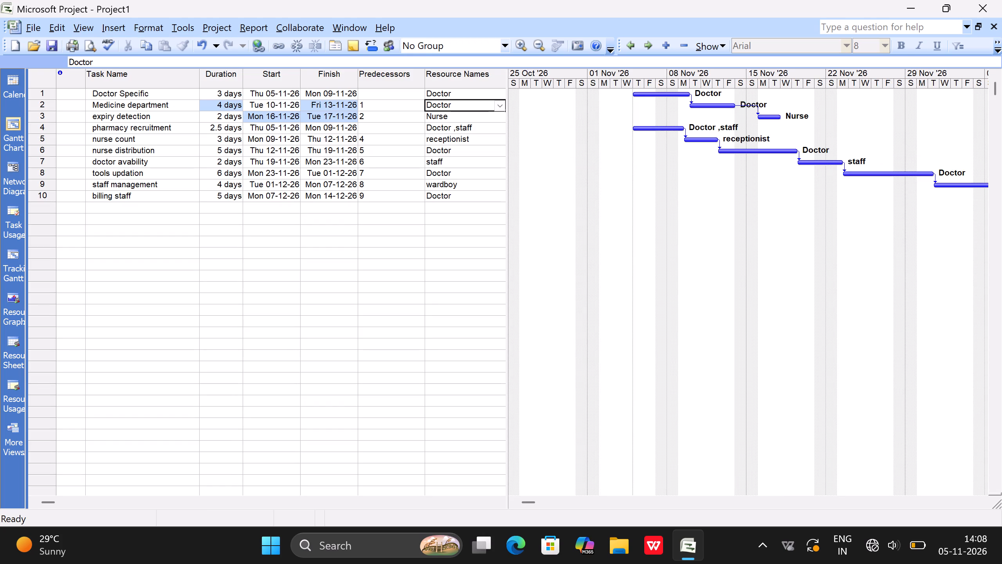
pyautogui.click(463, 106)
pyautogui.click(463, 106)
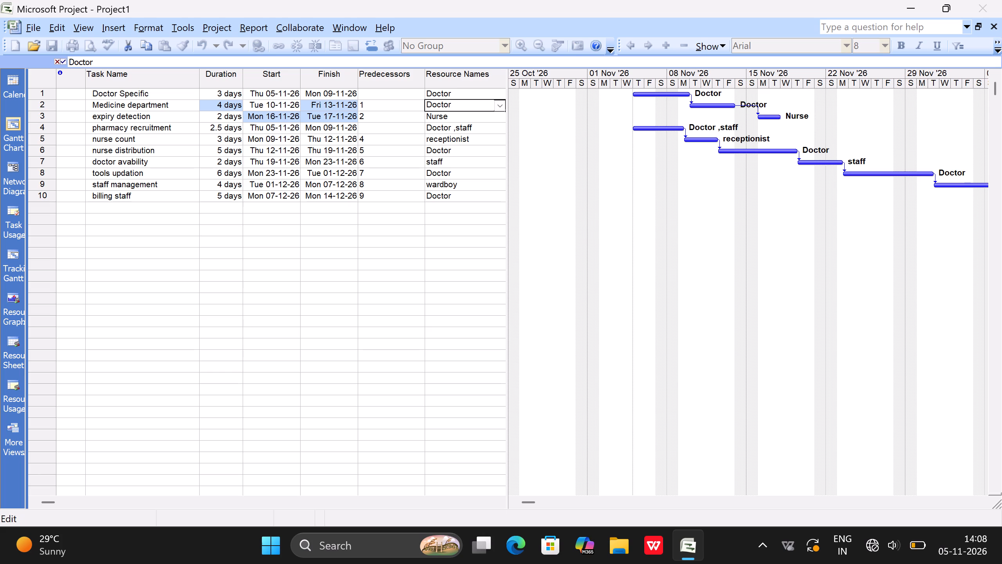
# Remove staff from the pharmacy recruitment task, leaving Doctor as its only resource.
pyautogui.click(480, 132)
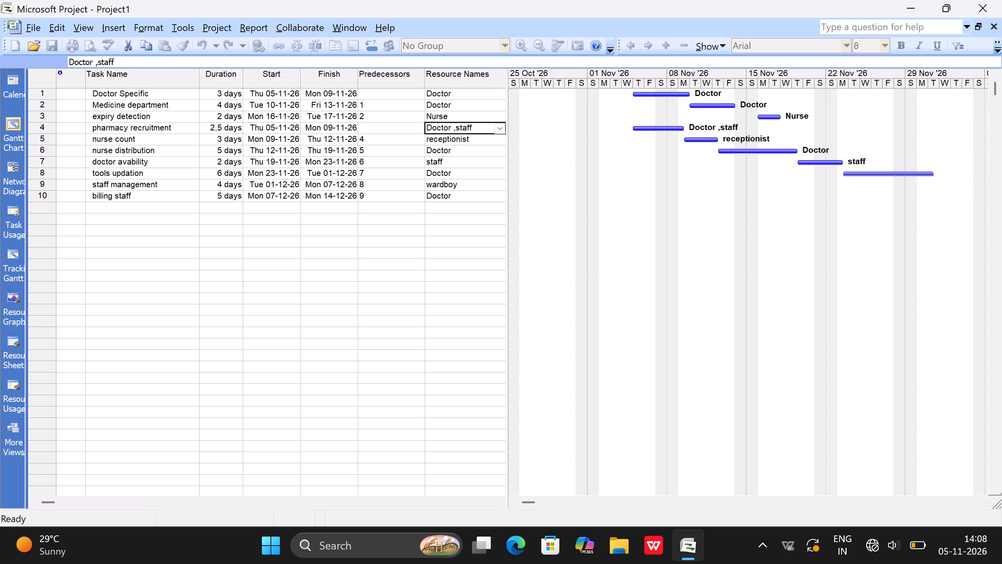
pyautogui.click(482, 132)
pyautogui.click(482, 132)
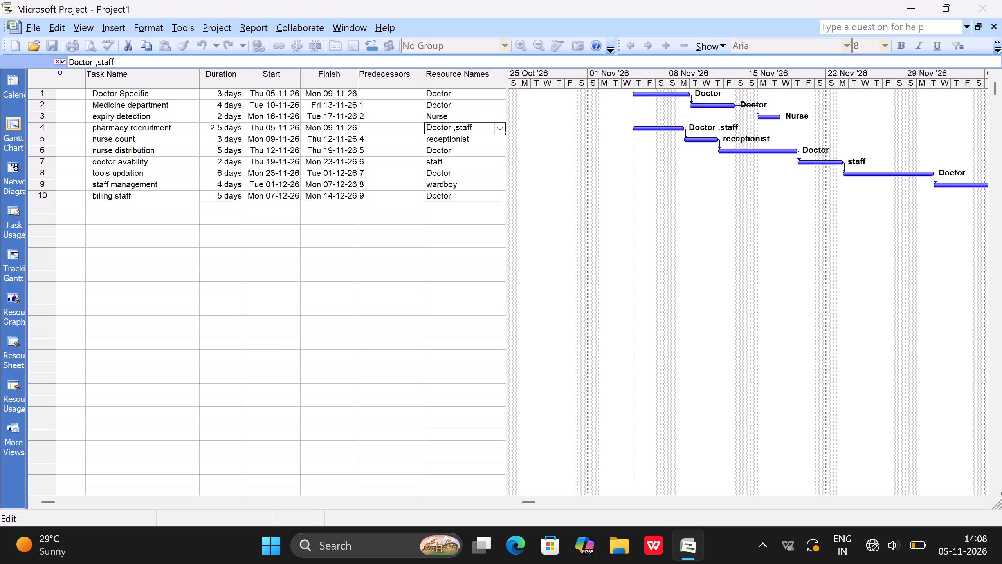
pyautogui.press('BackSpace')
pyautogui.press('BackSpace')
pyautogui.press('BackSpace')
pyautogui.press('BackSpace')
pyautogui.press('BackSpace')
pyautogui.press('BackSpace')
pyautogui.click(467, 202)
pyautogui.click(469, 190)
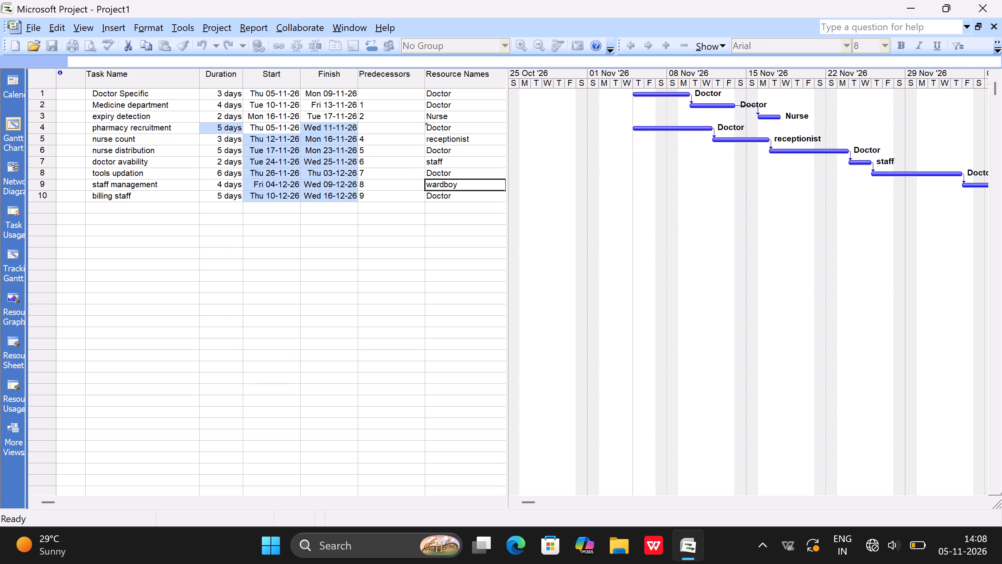
pyautogui.click(467, 202)
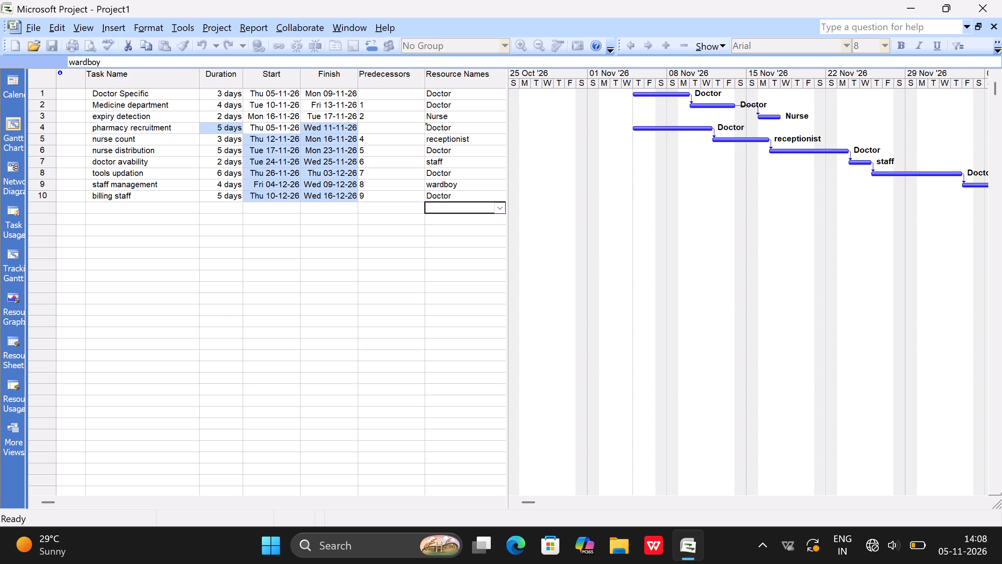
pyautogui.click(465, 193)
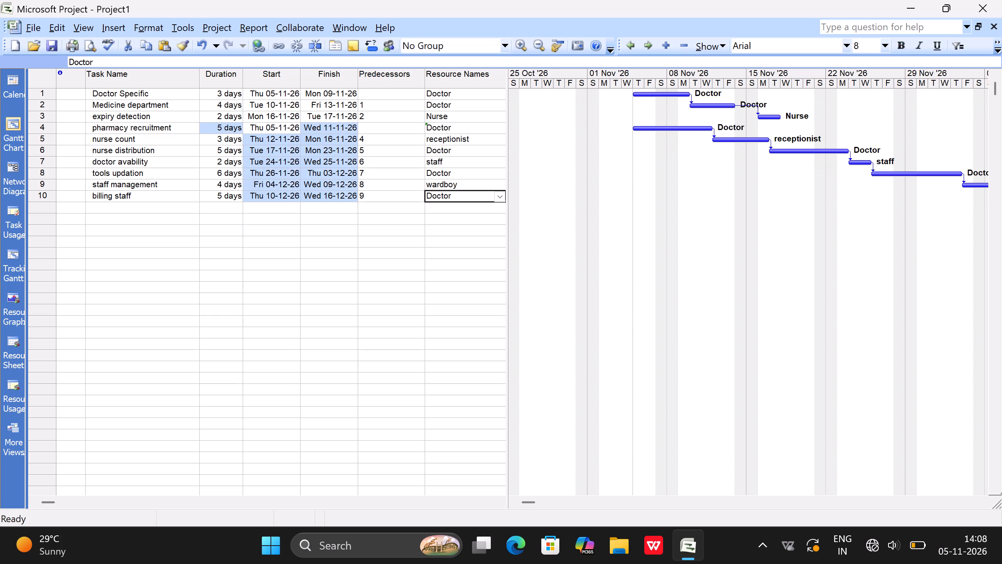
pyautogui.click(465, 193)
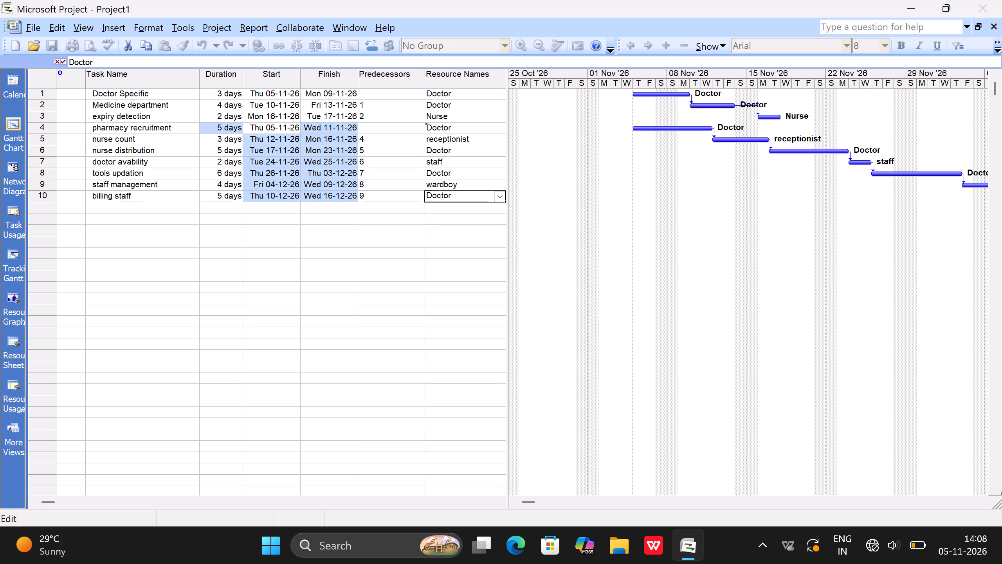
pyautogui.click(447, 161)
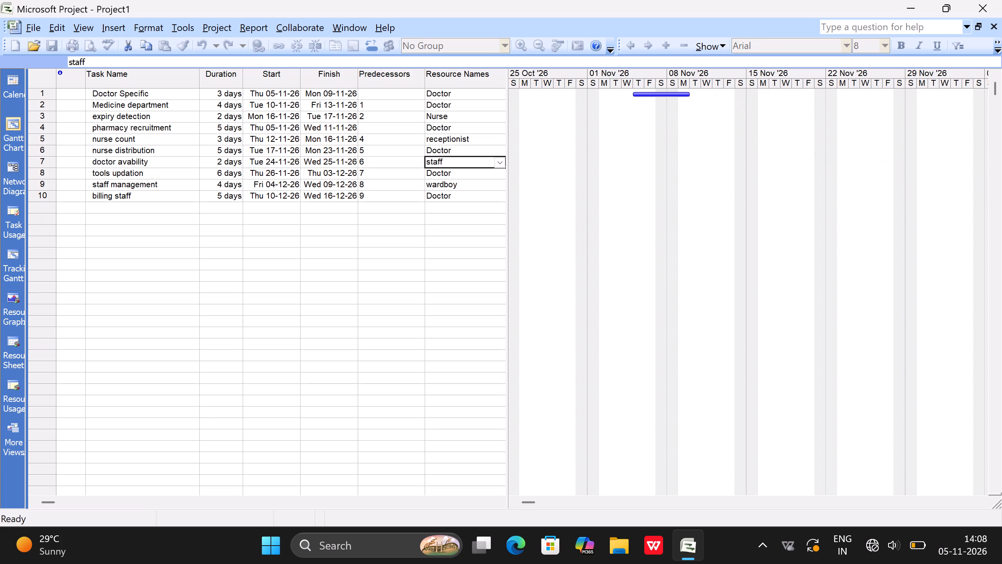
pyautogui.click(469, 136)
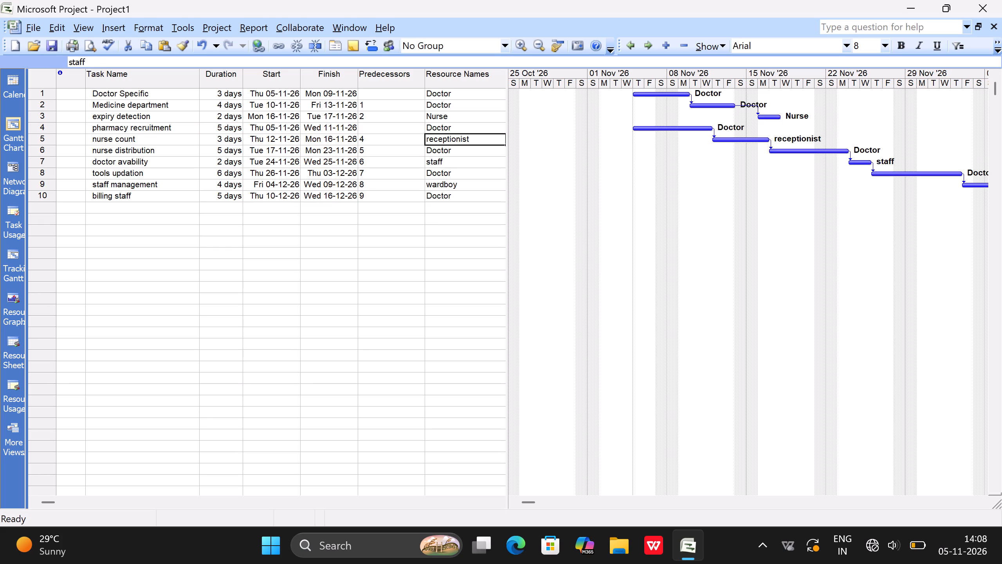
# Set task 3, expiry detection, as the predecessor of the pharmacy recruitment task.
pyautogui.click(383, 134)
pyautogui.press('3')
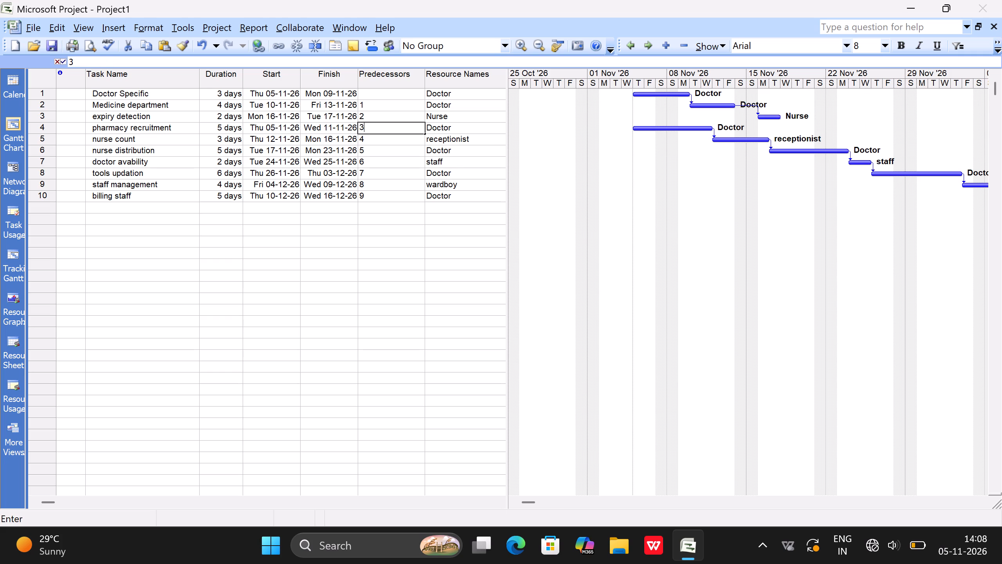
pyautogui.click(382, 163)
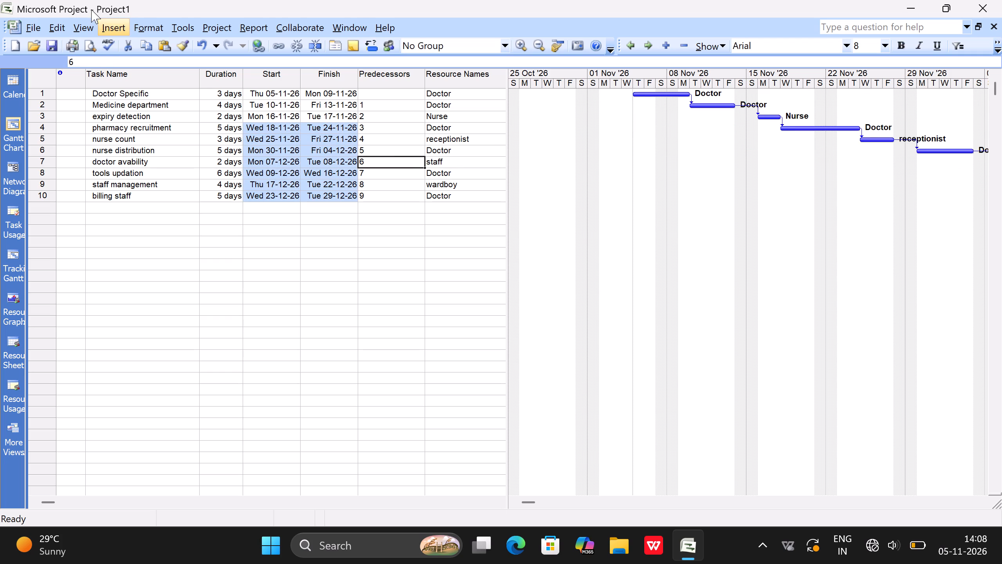
# Check the Resource Sheet for overallocated resources and the task links in the Network Diagram, and return to the Gantt Chart view.
pyautogui.click(117, 23)
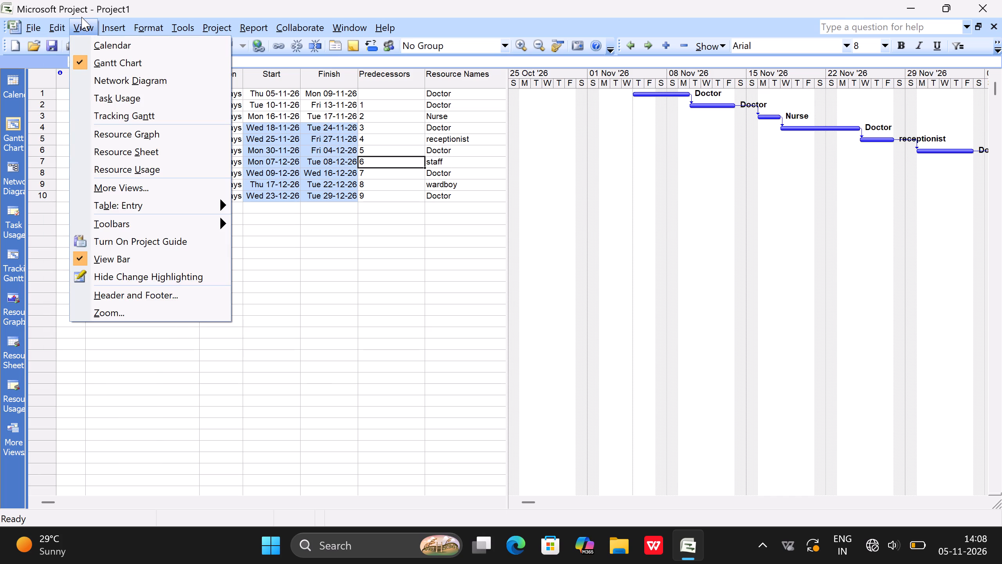
pyautogui.click(108, 156)
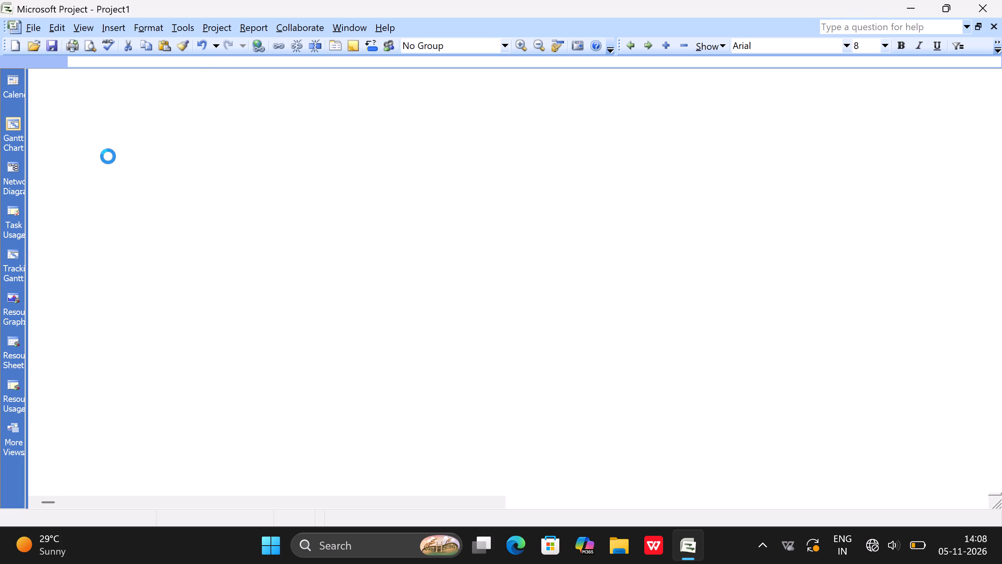
pyautogui.click(87, 29)
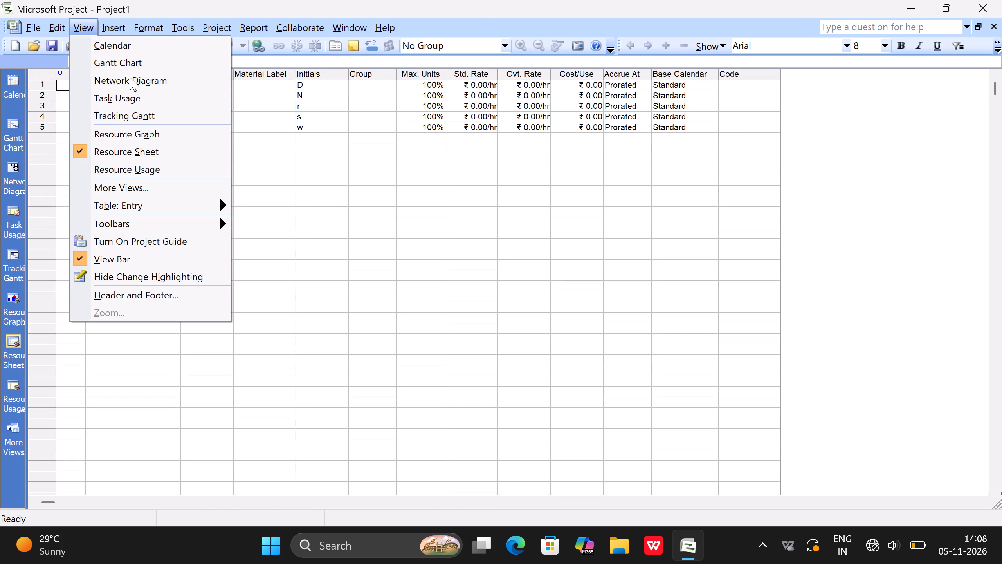
pyautogui.click(130, 77)
pyautogui.click(87, 25)
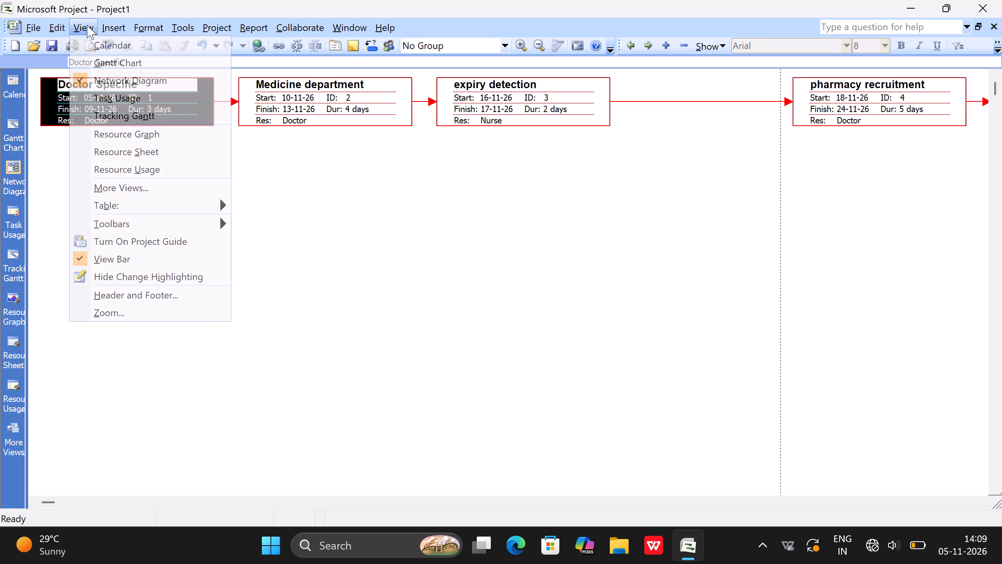
pyautogui.click(117, 61)
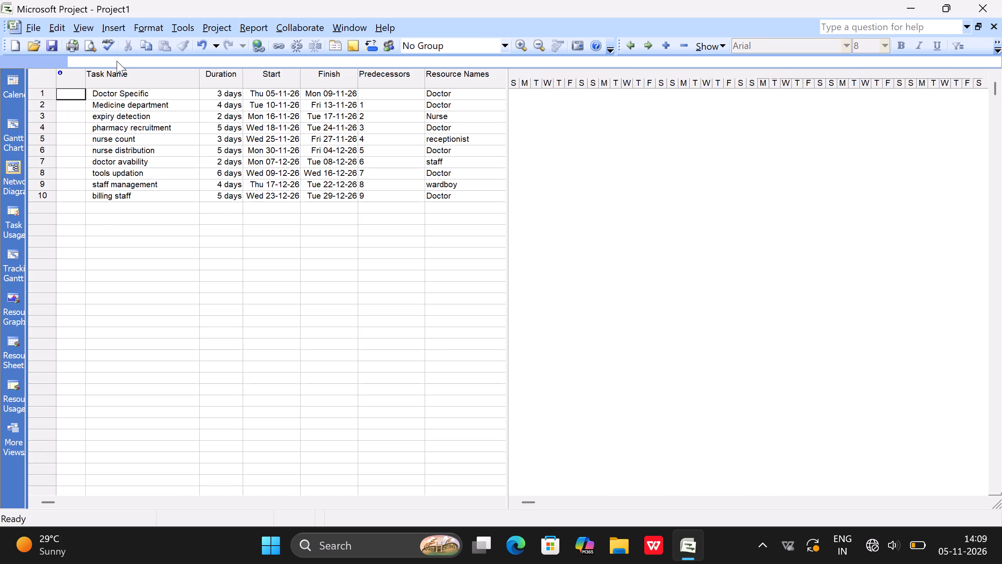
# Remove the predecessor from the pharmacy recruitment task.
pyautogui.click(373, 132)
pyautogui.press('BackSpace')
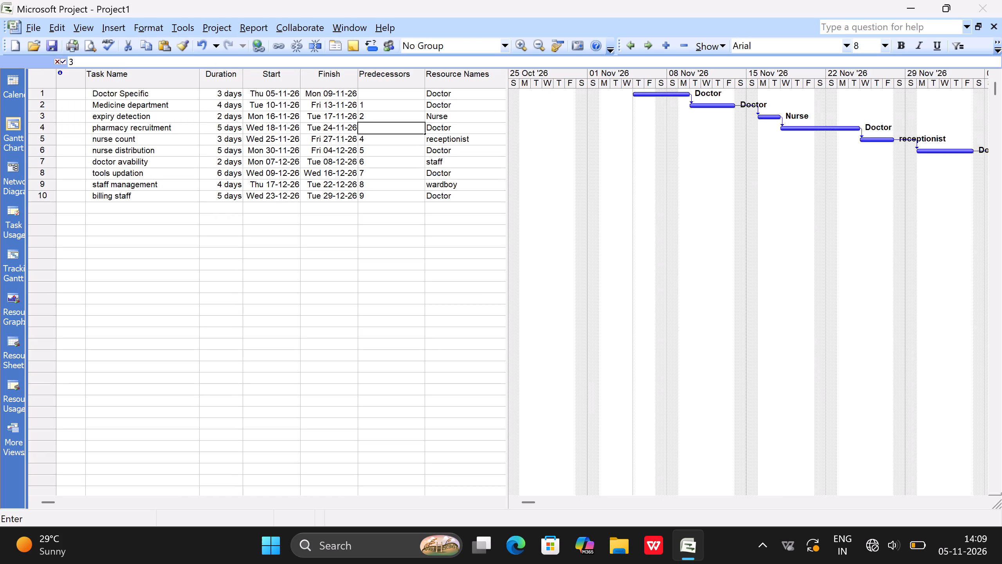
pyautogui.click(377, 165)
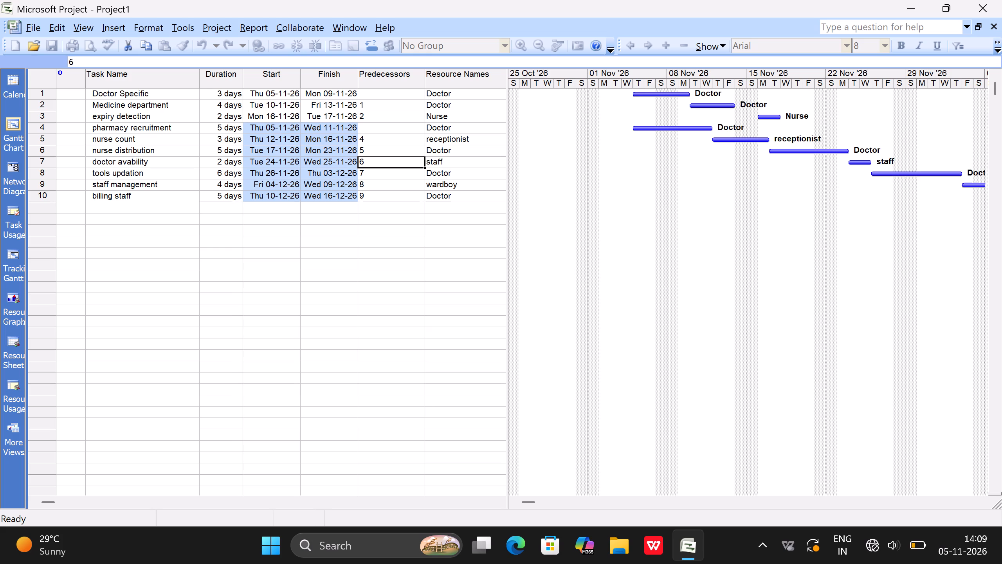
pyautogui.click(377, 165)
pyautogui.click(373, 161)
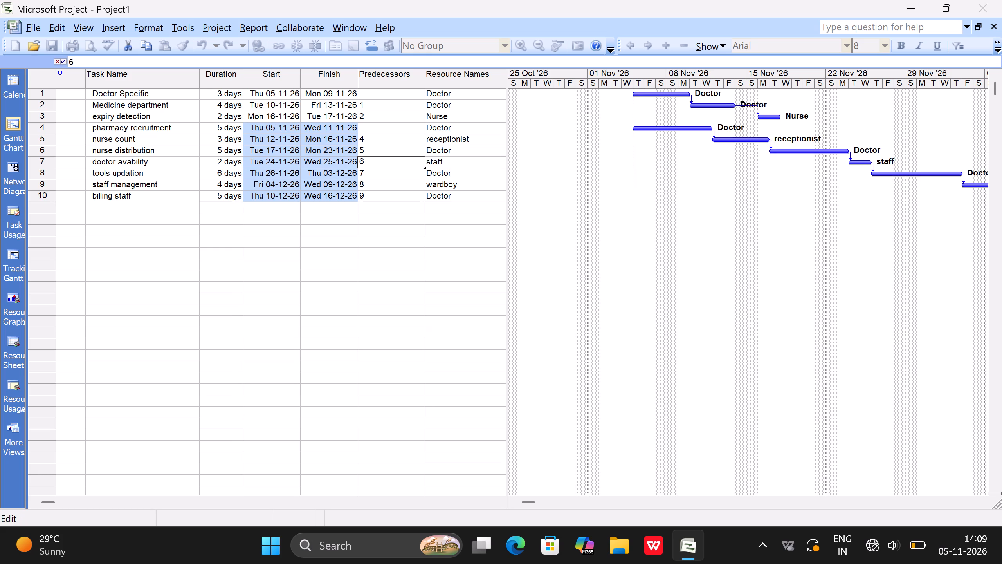
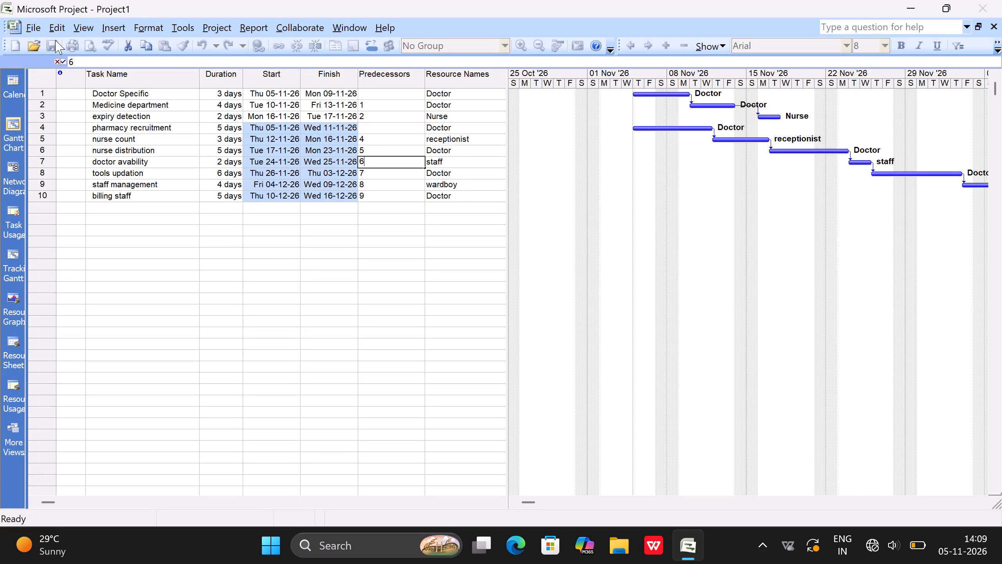
# Add a work resource named doctor2 in the Resource Sheet, below wardboy.
pyautogui.click(432, 276)
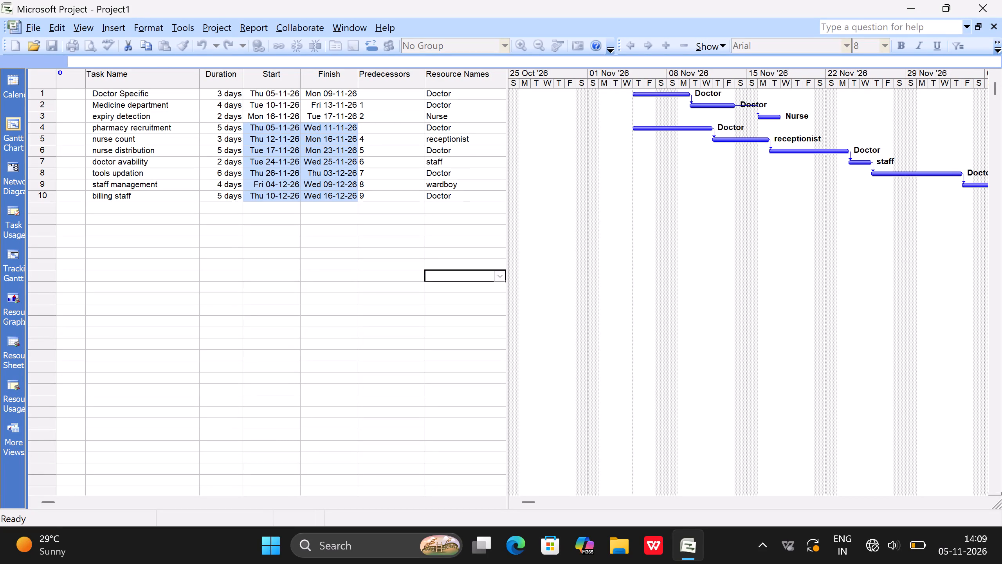
pyautogui.click(76, 31)
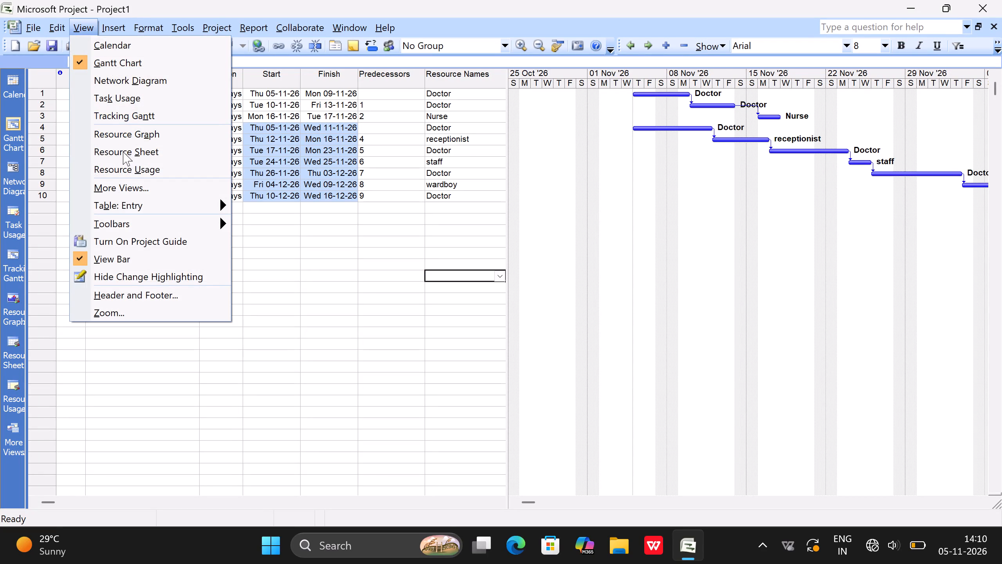
pyautogui.click(123, 152)
pyautogui.click(109, 140)
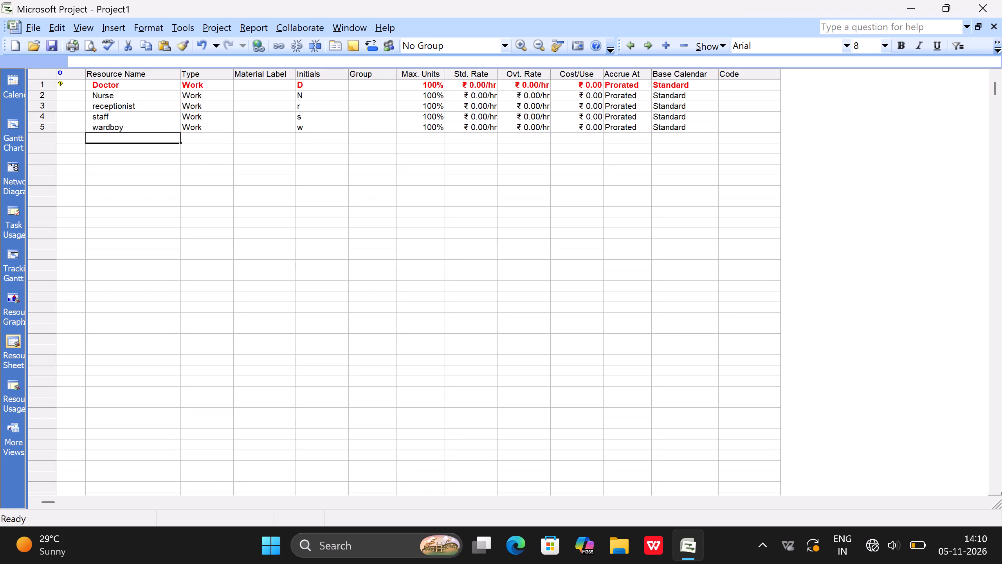
pyautogui.click(109, 140)
pyautogui.write('doctor')
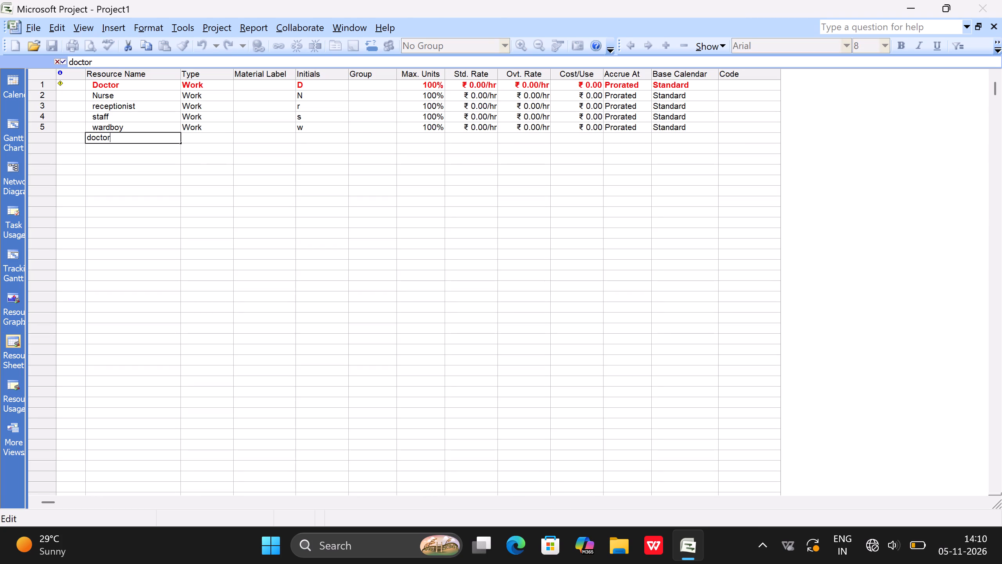
pyautogui.press('2')
pyautogui.click(189, 136)
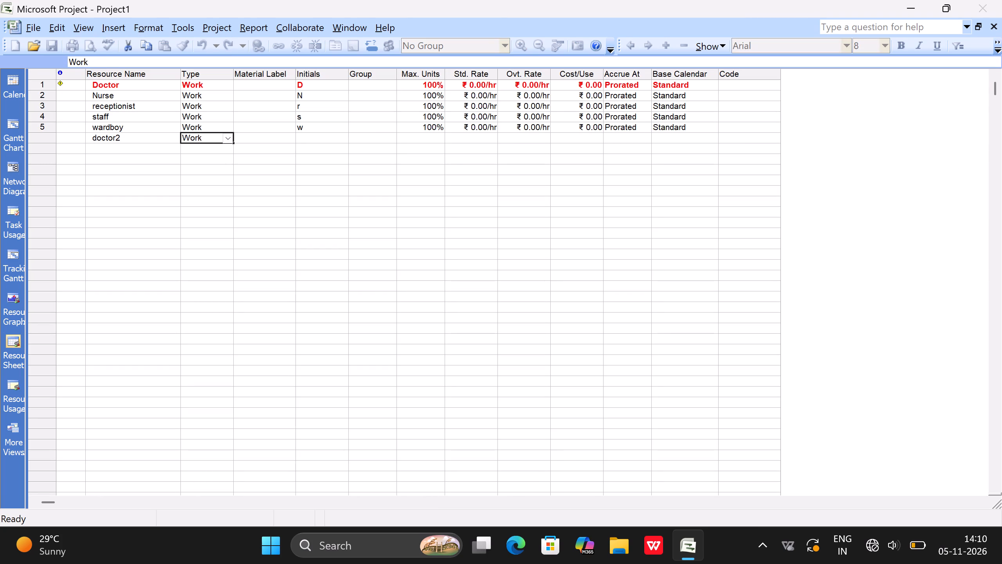
pyautogui.click(260, 202)
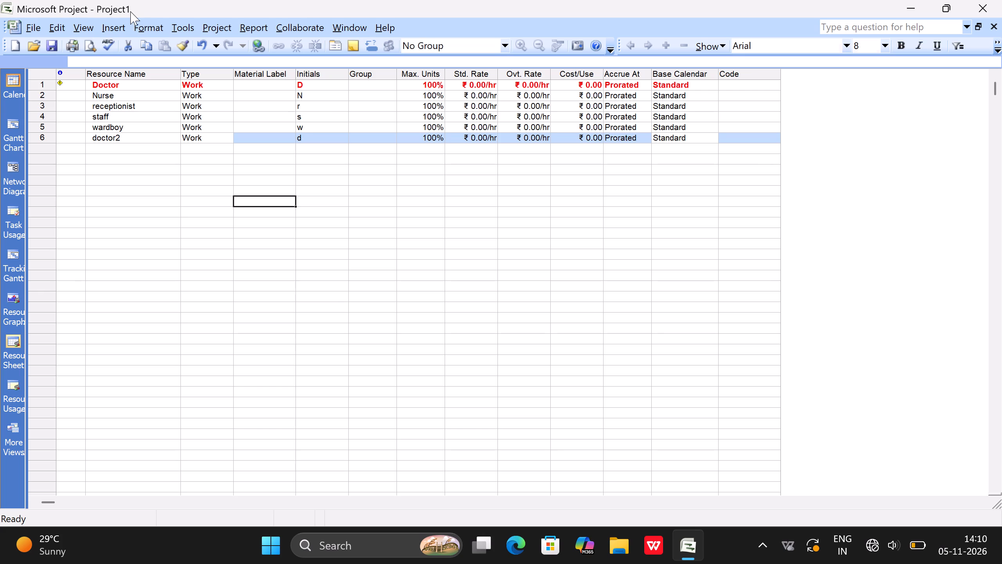
# In the Gantt Chart view, assign doctor2 alongside Doctor to the Doctor Specific task.
pyautogui.click(70, 25)
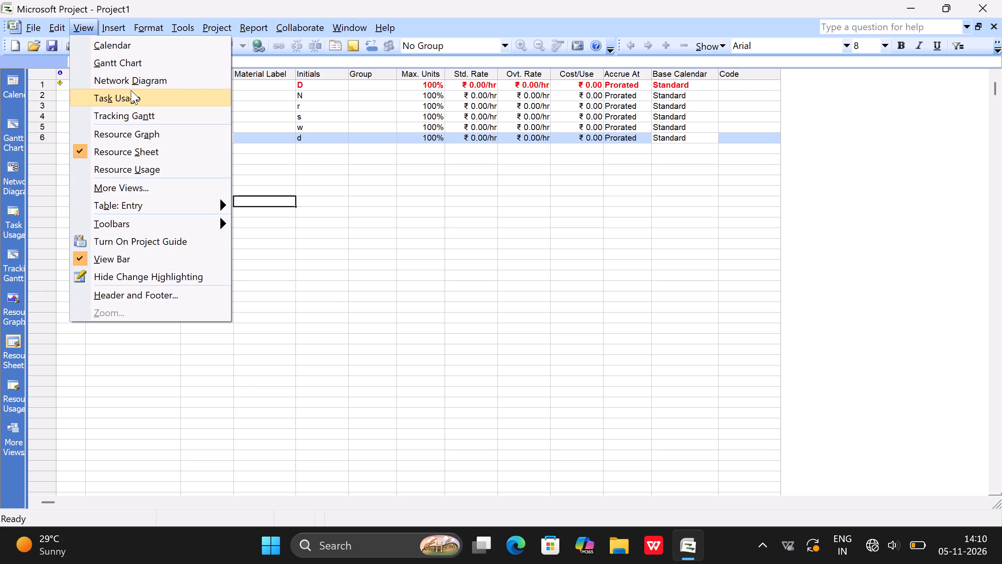
pyautogui.click(112, 65)
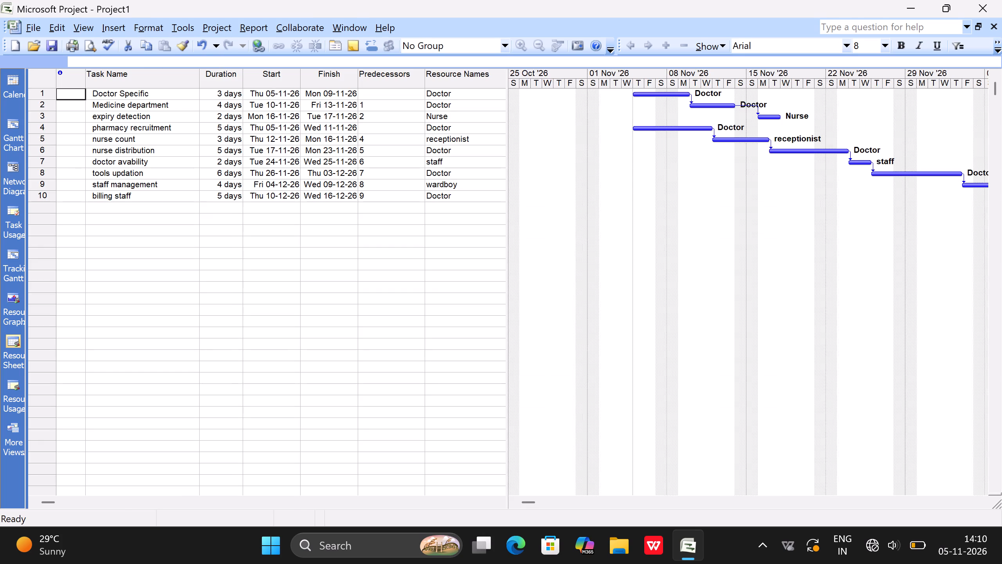
pyautogui.click(468, 98)
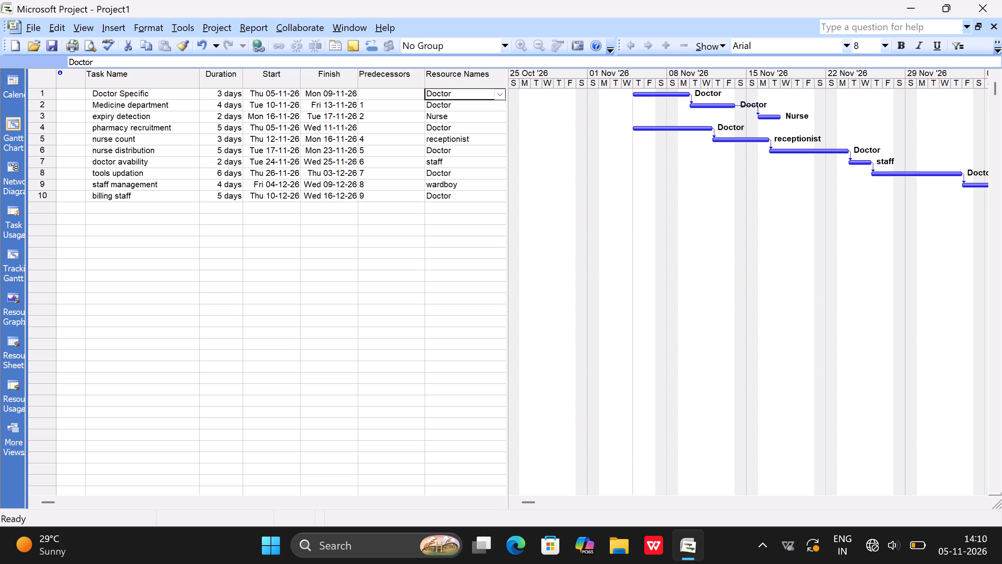
pyautogui.click(475, 98)
pyautogui.click(475, 98)
pyautogui.press(',')
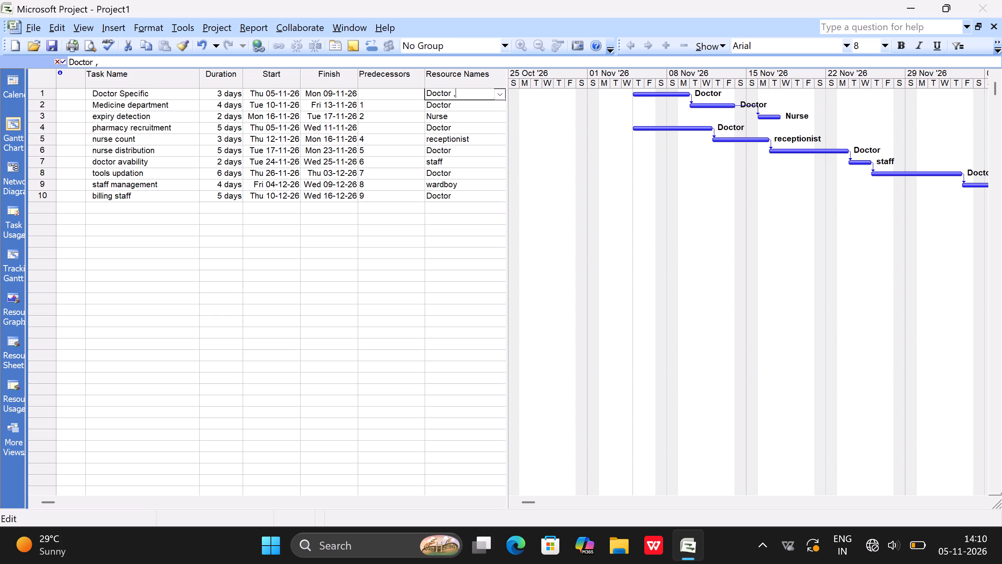
pyautogui.click(501, 96)
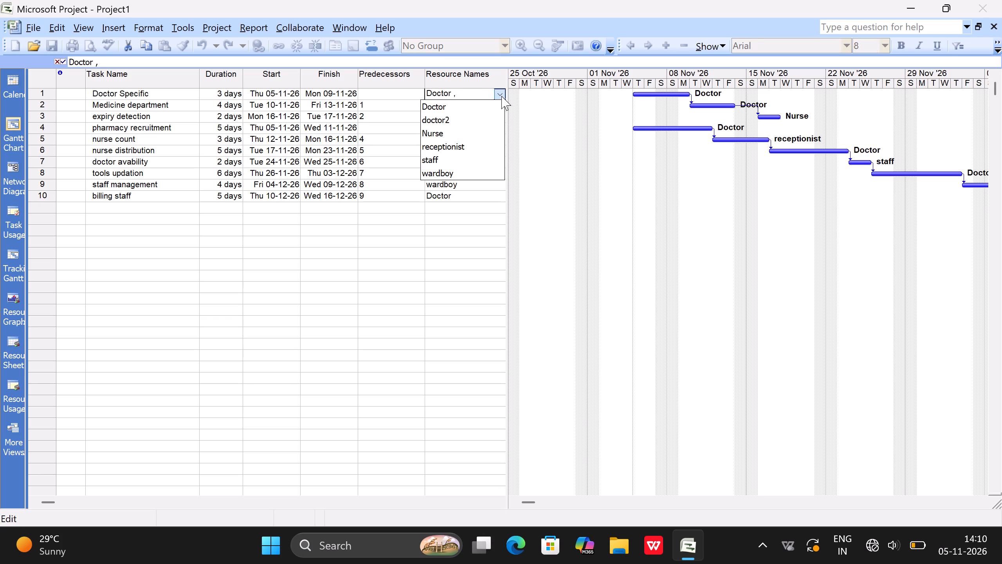
pyautogui.click(479, 117)
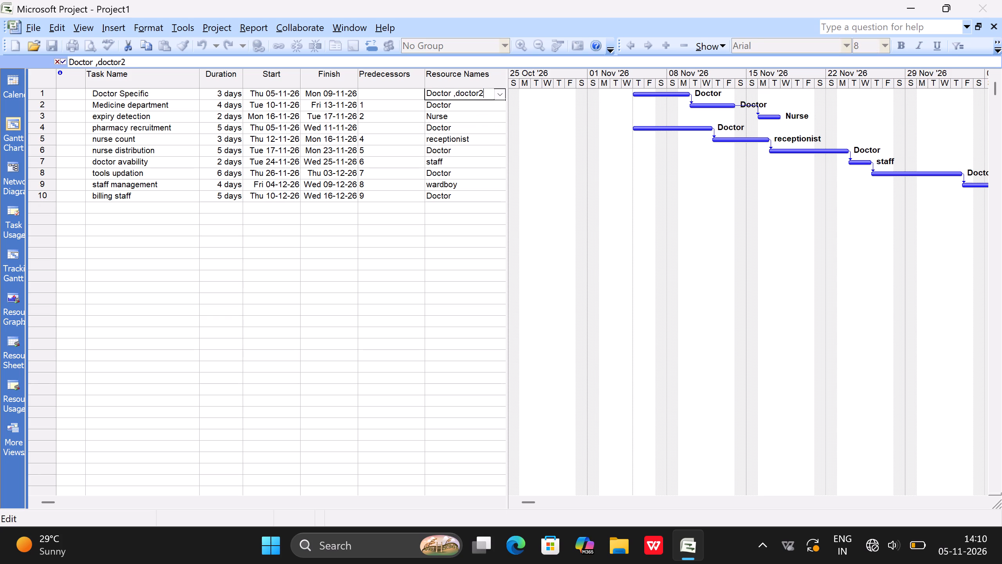
# Assign doctor2 alongside Doctor to the Medicine department task.
pyautogui.click(470, 108)
pyautogui.click(470, 108)
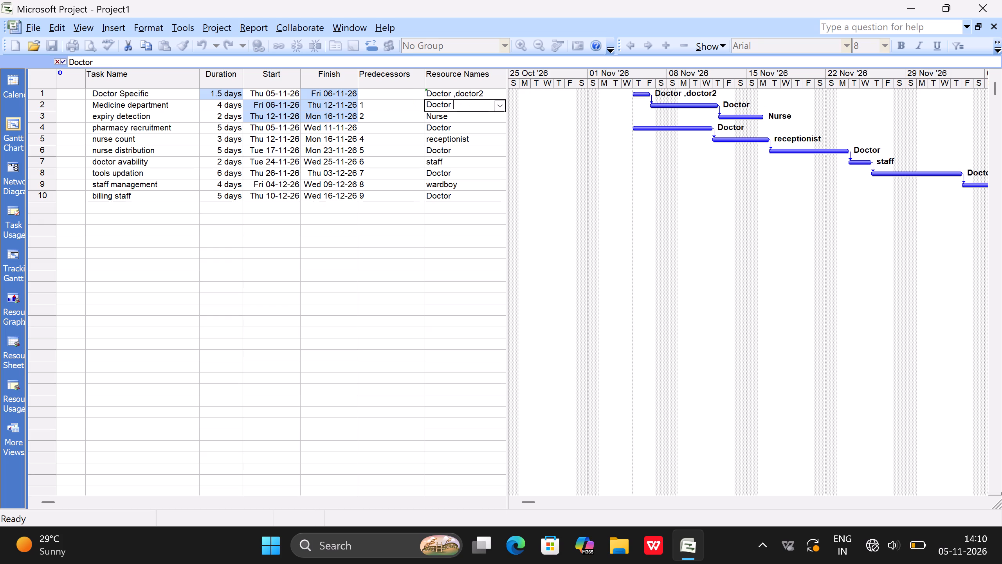
pyautogui.press(',')
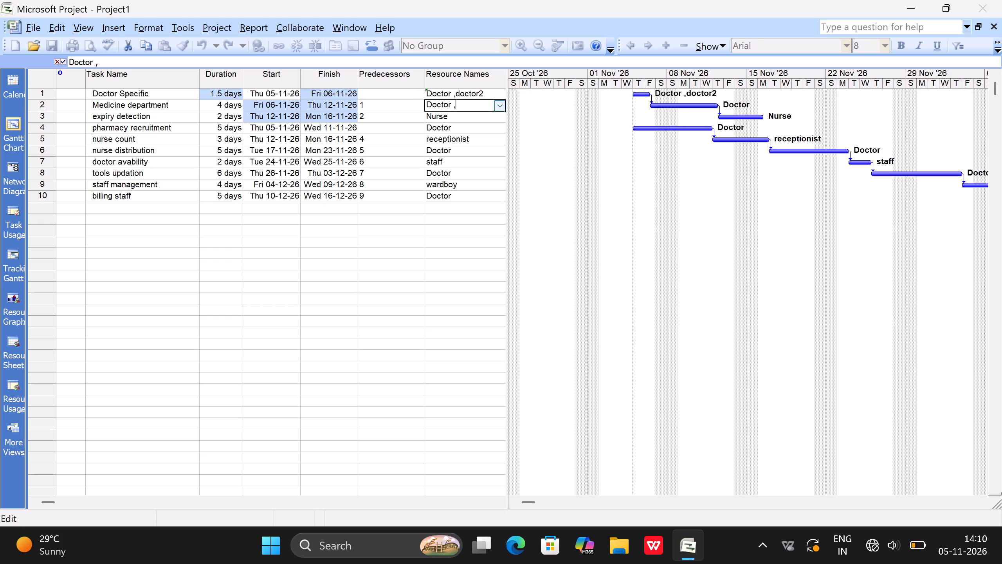
pyautogui.click(499, 112)
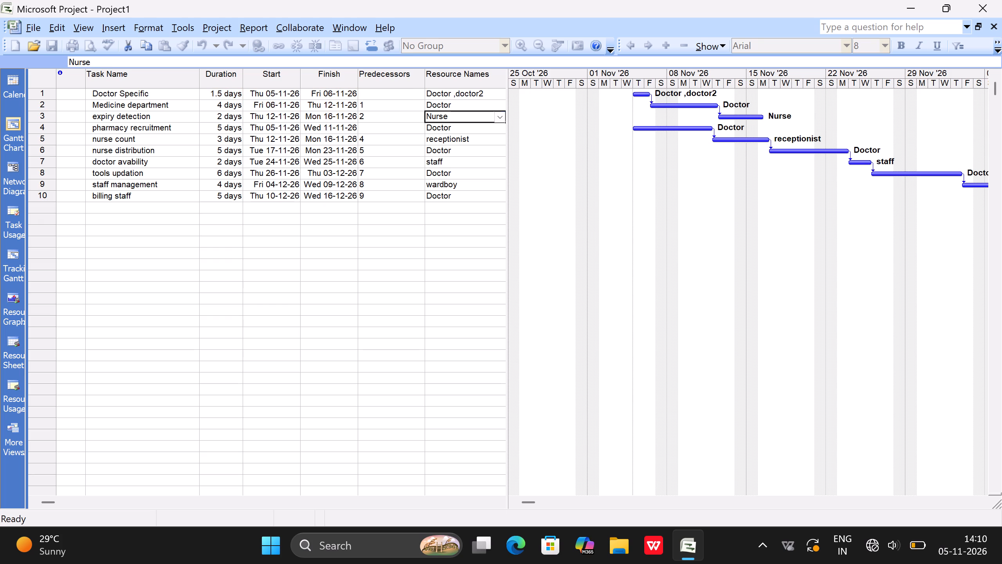
pyautogui.click(481, 103)
pyautogui.click(479, 103)
pyautogui.click(479, 103)
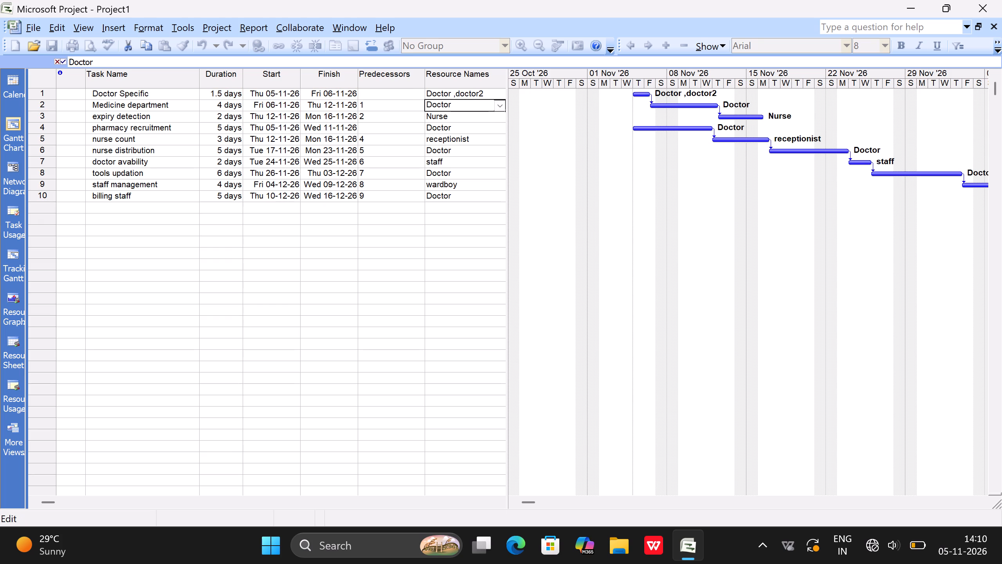
pyautogui.press(',')
pyautogui.click(498, 102)
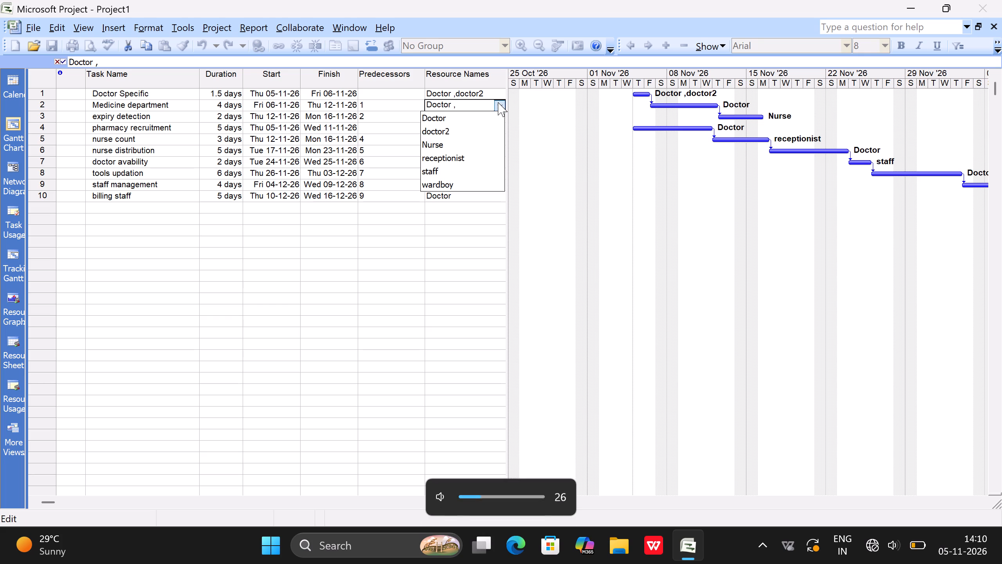
pyautogui.click(498, 102)
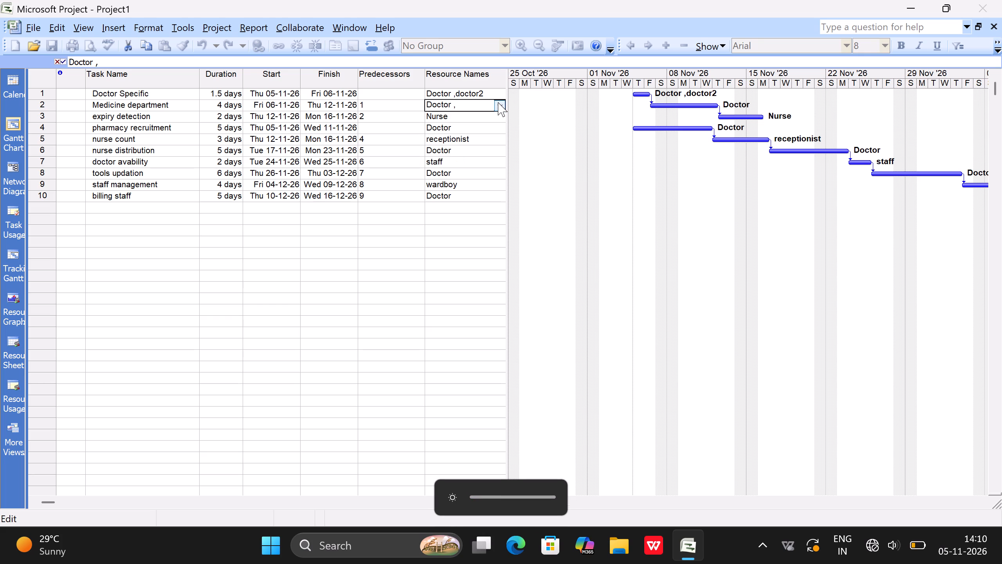
pyautogui.click(498, 102)
pyautogui.click(465, 135)
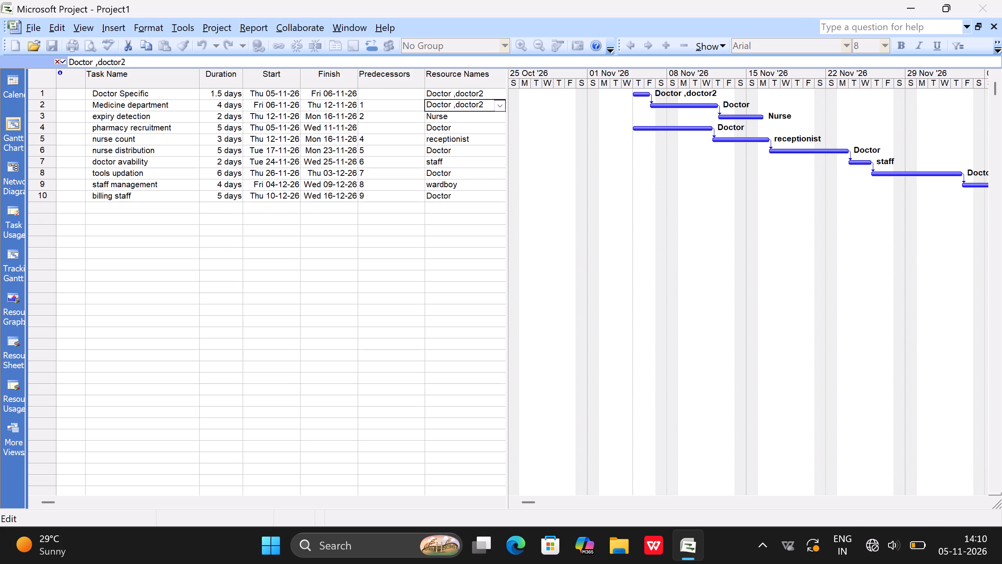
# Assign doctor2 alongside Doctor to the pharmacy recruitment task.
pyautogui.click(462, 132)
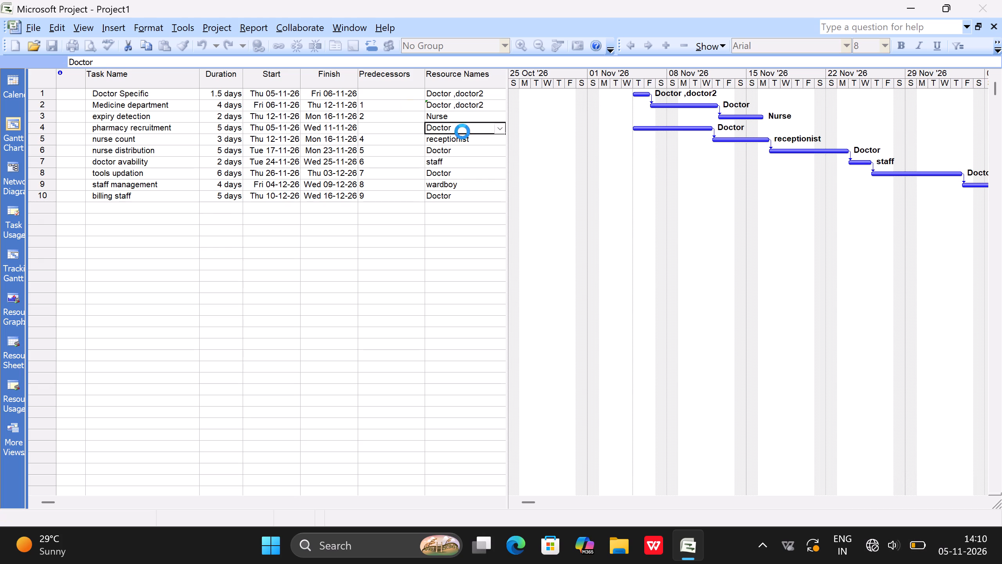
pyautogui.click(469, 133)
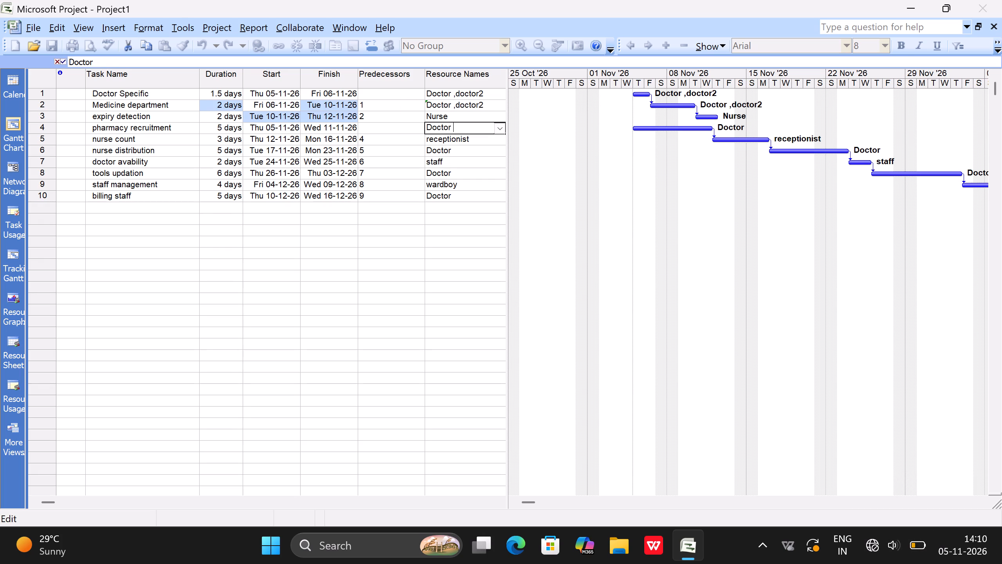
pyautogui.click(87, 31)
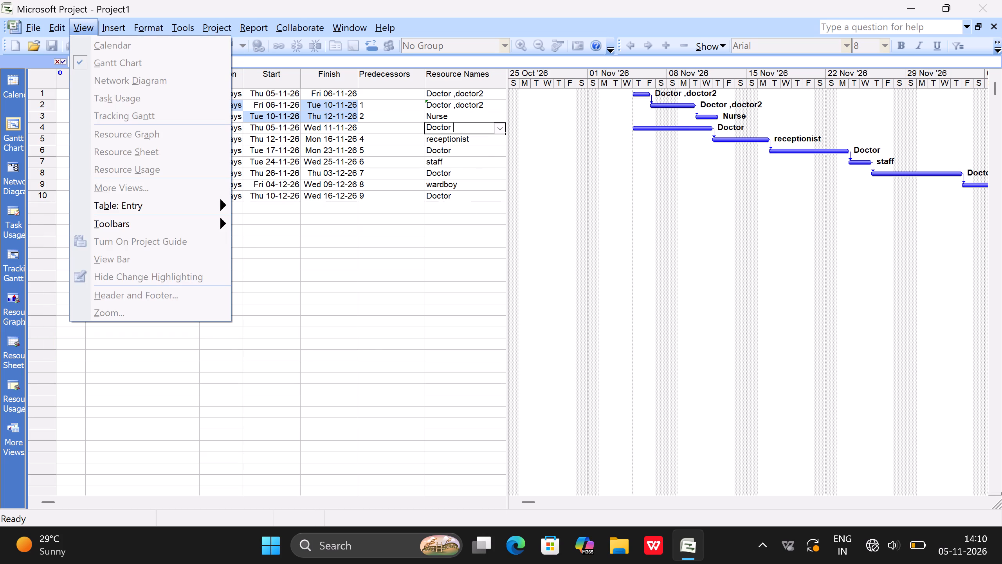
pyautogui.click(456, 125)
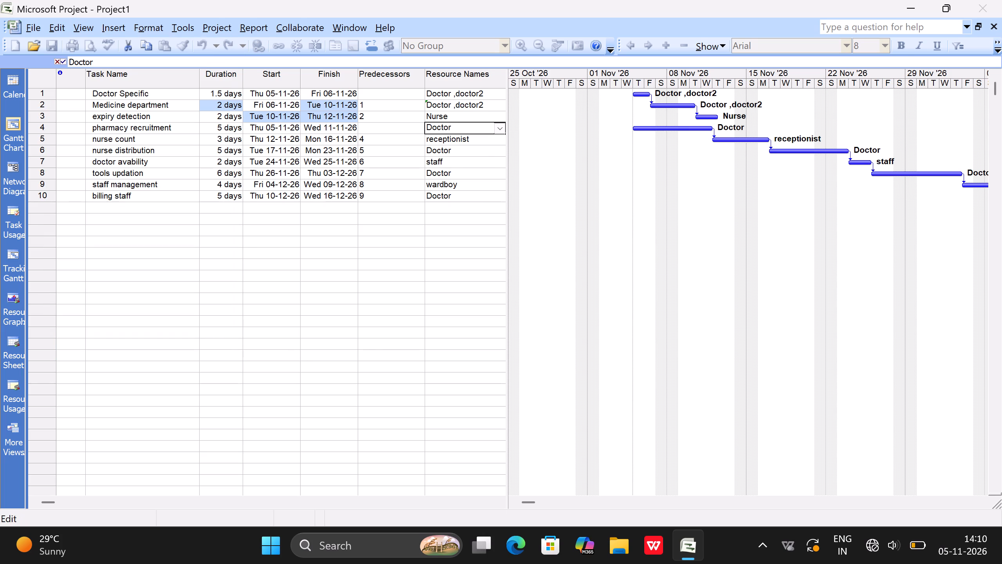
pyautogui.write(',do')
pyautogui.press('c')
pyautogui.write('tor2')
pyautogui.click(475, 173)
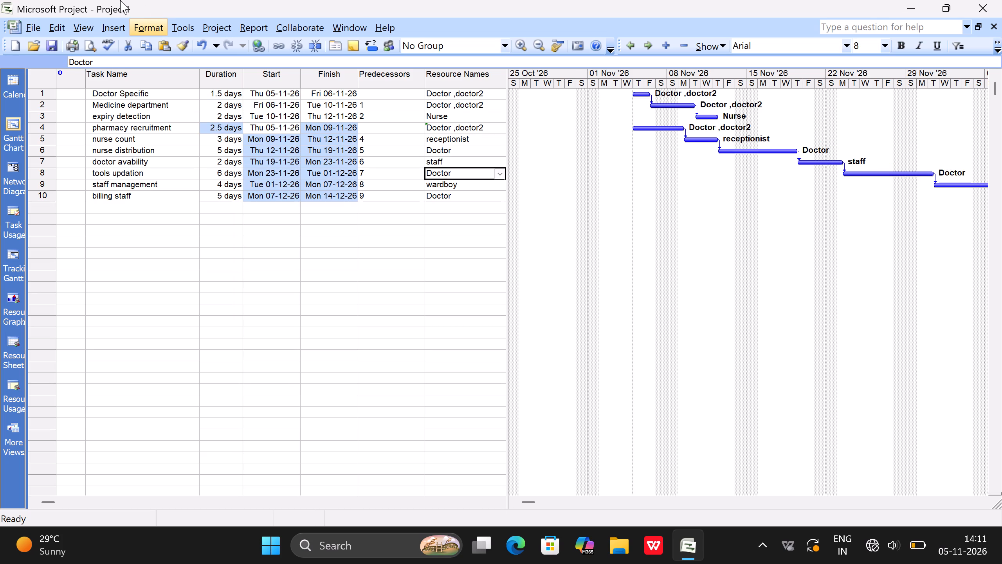
# Check the Resource Sheet for overallocated resources and return to the Gantt Chart view.
pyautogui.click(87, 28)
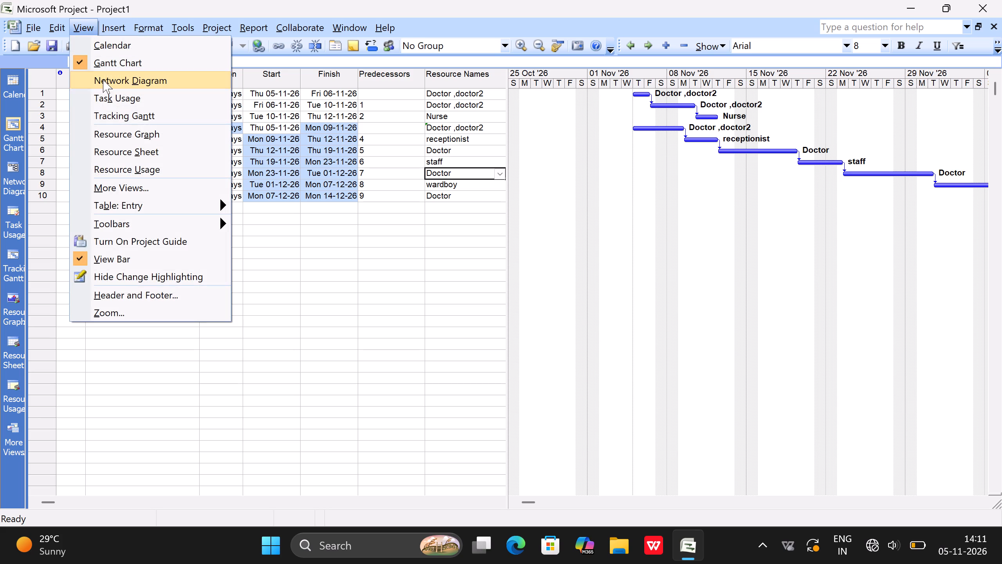
pyautogui.click(110, 153)
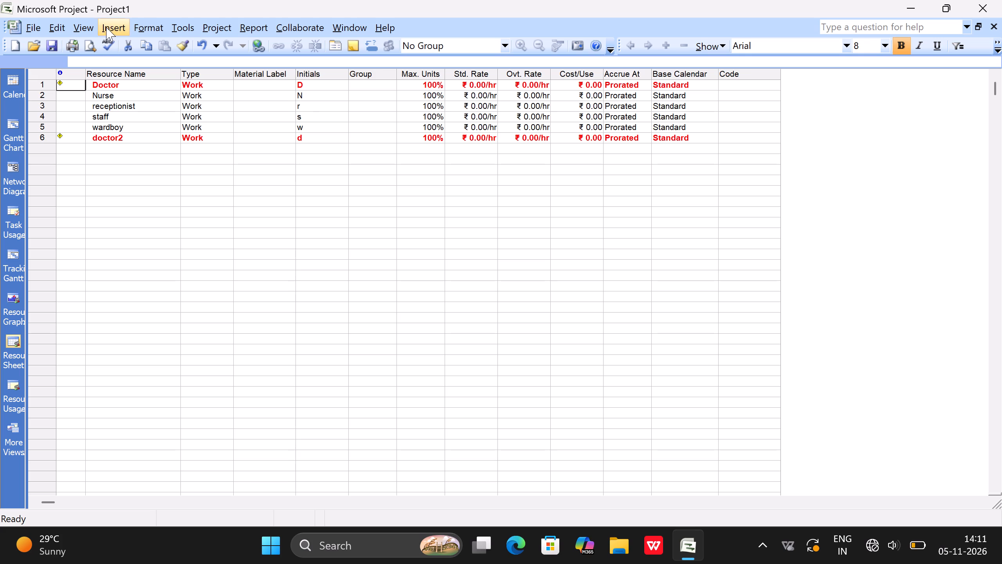
pyautogui.click(90, 25)
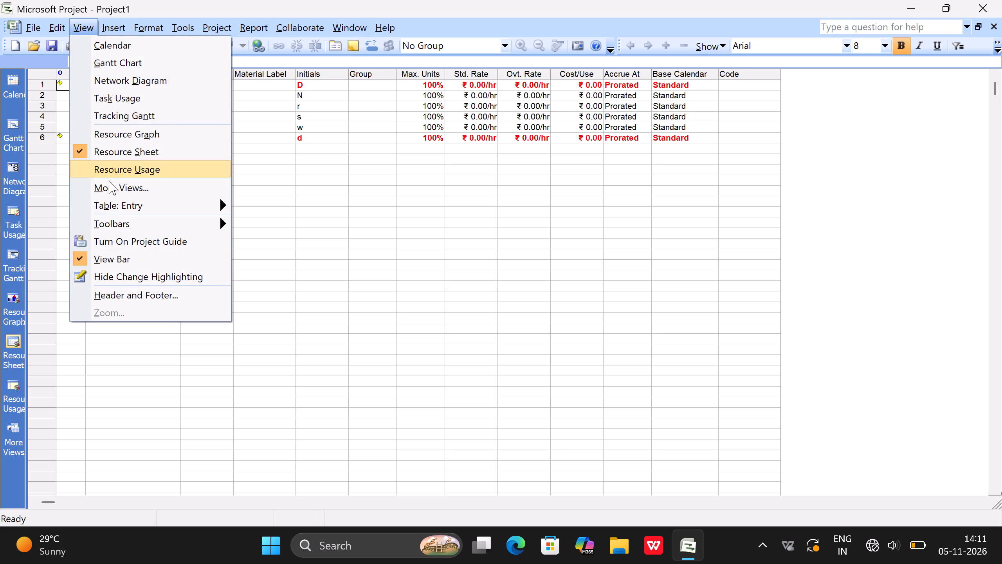
pyautogui.click(123, 62)
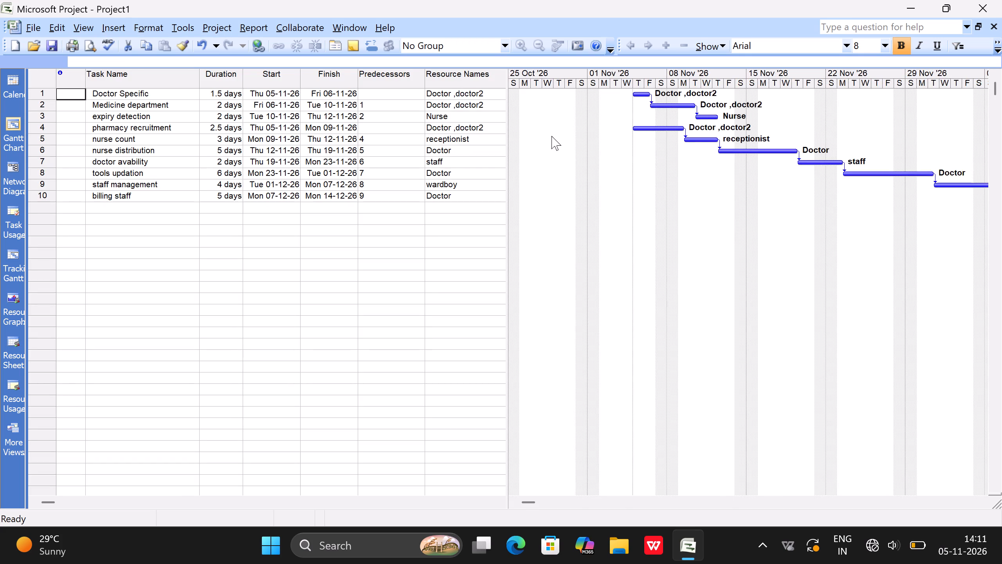
# Change the pharmacy recruitment task's resource assignment to doctor2 only.
pyautogui.click(486, 127)
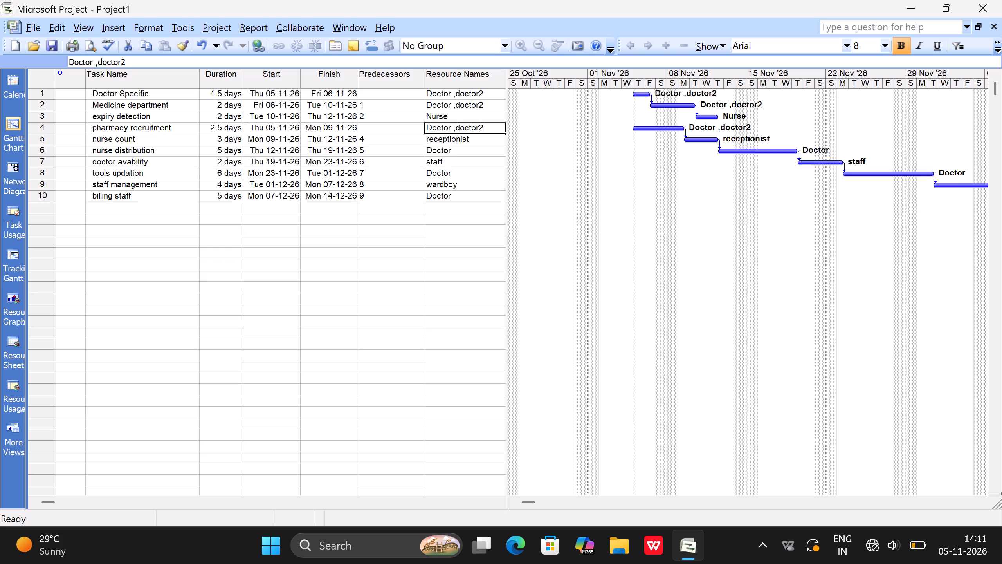
pyautogui.click(456, 129)
pyautogui.press('BackSpace')
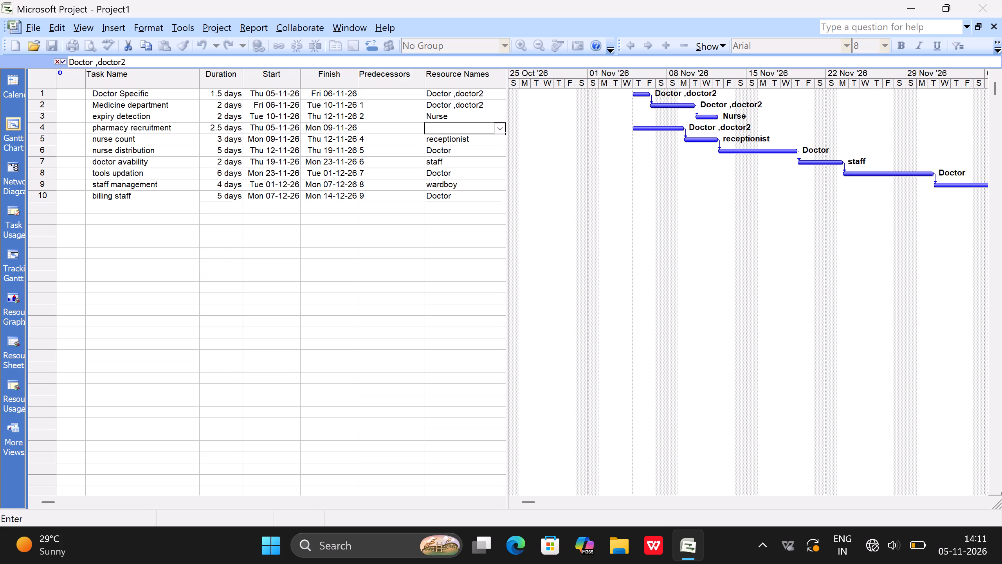
pyautogui.click(500, 130)
pyautogui.click(473, 154)
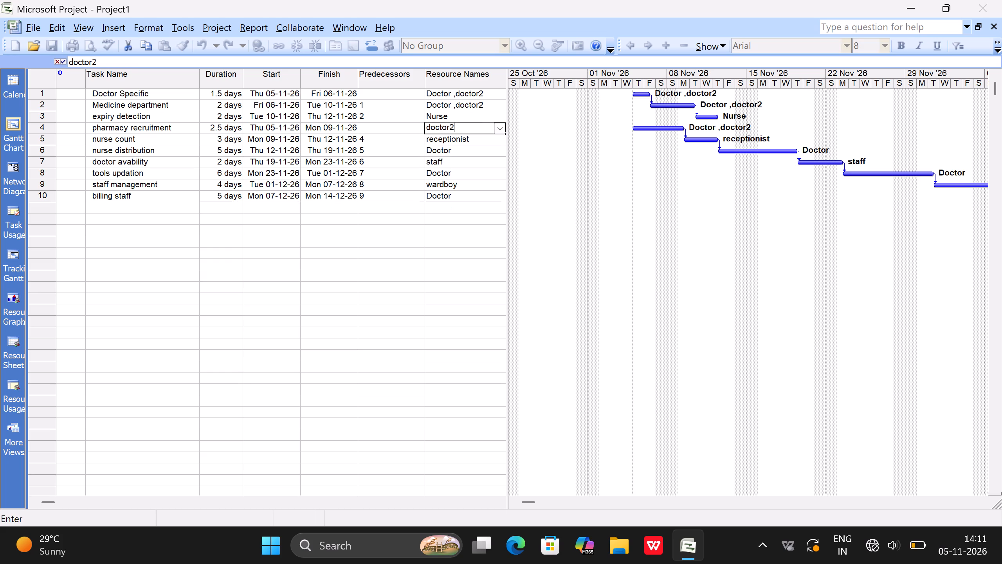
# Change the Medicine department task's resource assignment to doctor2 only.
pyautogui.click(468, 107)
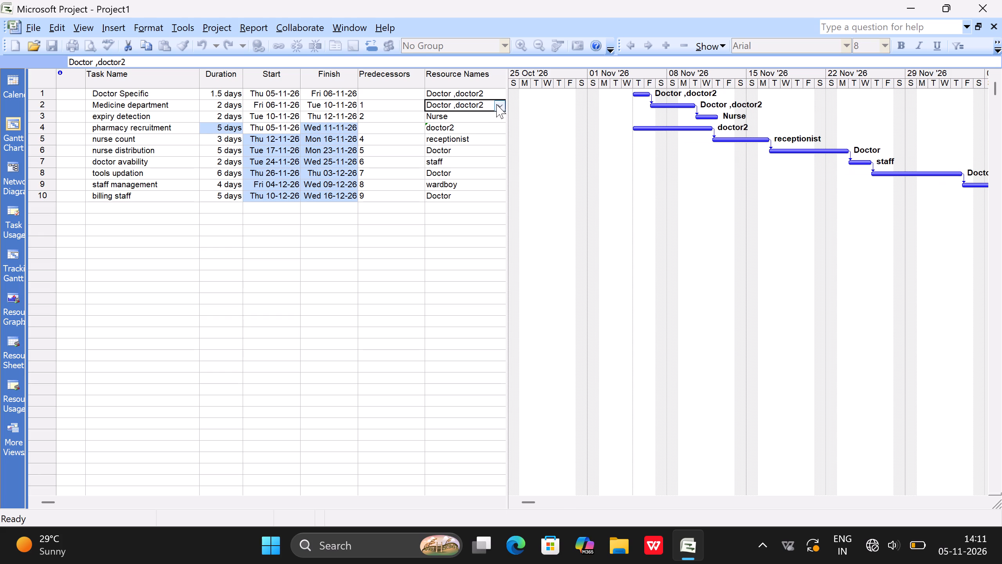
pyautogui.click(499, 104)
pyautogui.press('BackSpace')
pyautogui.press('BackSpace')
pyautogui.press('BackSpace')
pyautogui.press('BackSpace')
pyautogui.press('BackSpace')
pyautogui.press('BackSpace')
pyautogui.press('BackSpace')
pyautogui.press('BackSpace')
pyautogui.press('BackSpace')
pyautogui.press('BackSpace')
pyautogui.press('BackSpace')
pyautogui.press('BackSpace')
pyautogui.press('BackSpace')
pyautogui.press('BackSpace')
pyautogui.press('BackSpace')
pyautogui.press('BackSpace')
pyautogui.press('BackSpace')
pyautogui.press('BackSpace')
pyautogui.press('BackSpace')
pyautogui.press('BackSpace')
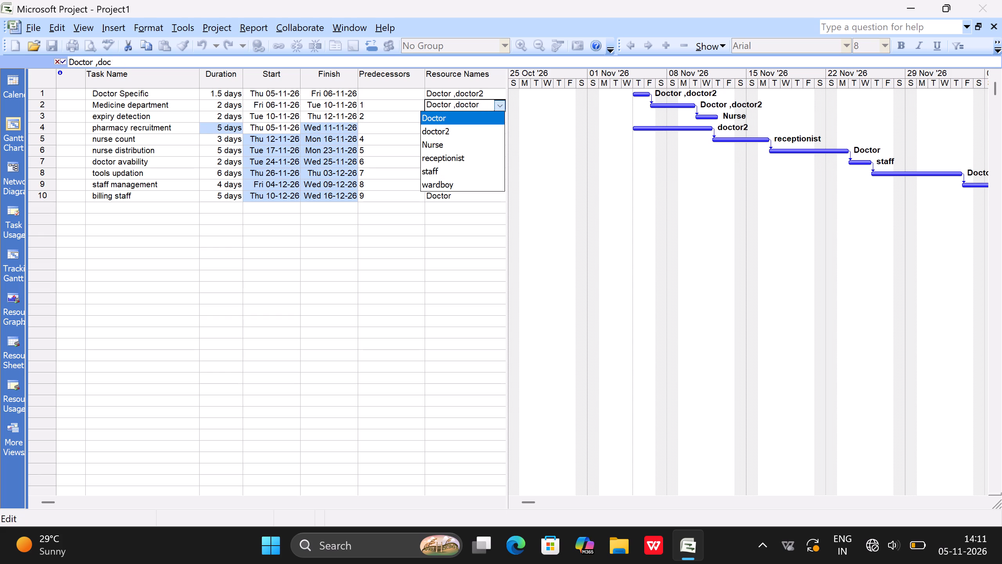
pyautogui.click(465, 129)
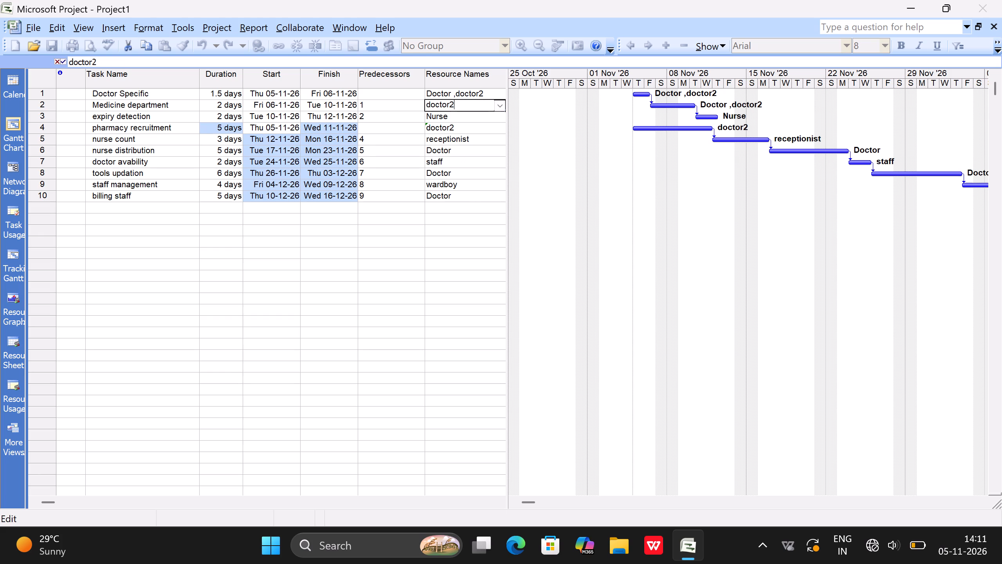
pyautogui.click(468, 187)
# Check the Resource Sheet for overallocated resources and return to the Gantt Chart view.
pyautogui.doubleClick(114, 18)
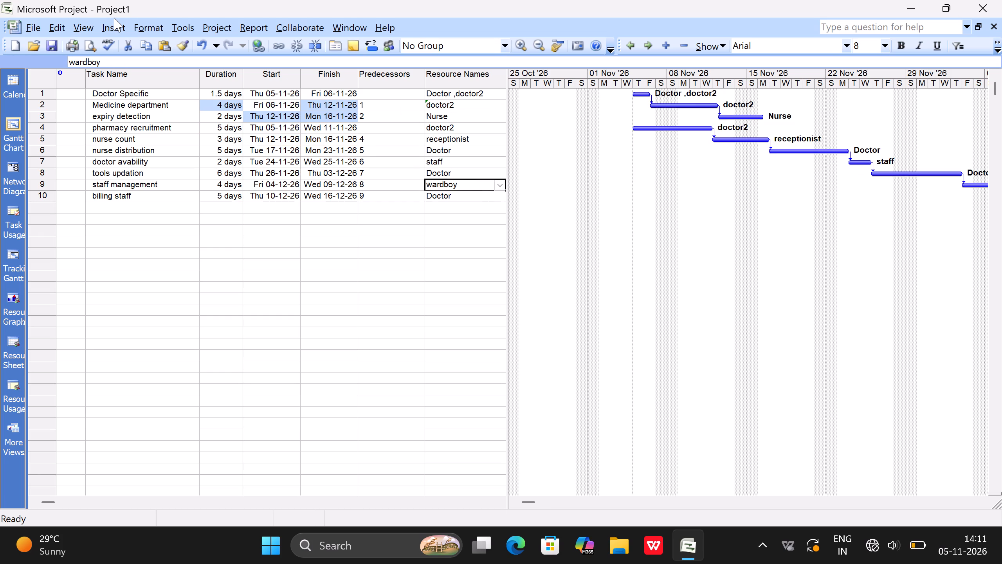
pyautogui.click(112, 23)
pyautogui.click(112, 155)
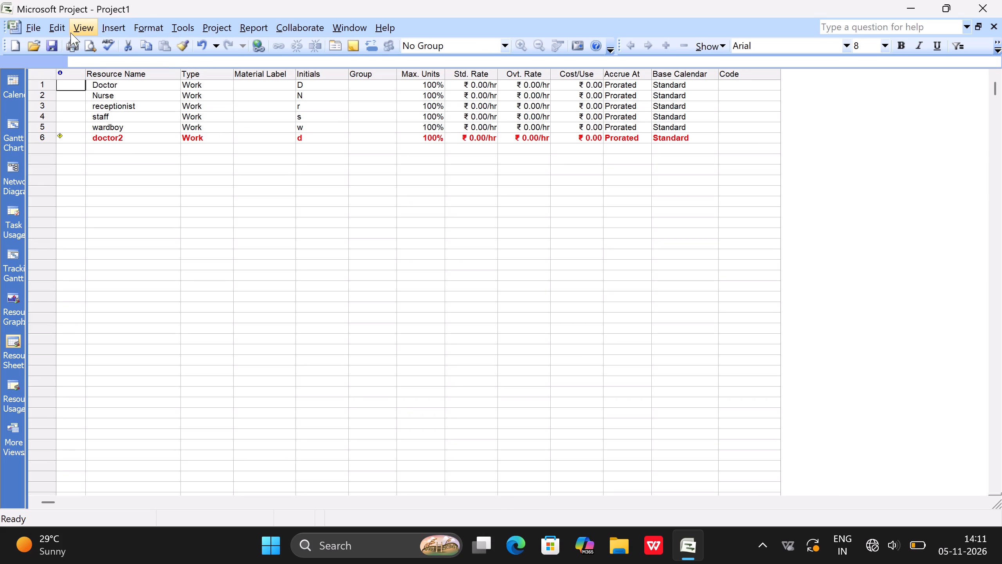
pyautogui.click(70, 30)
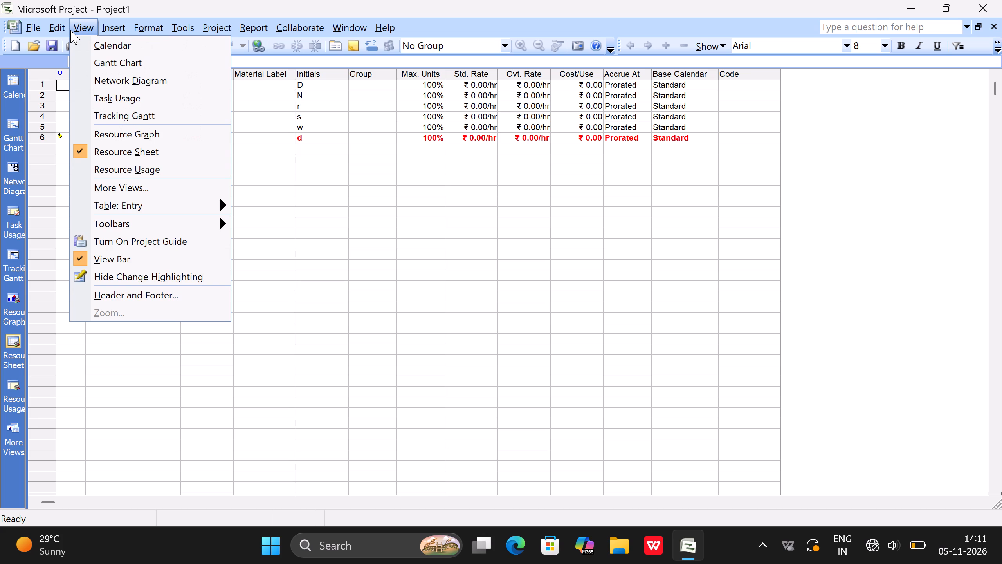
pyautogui.click(118, 61)
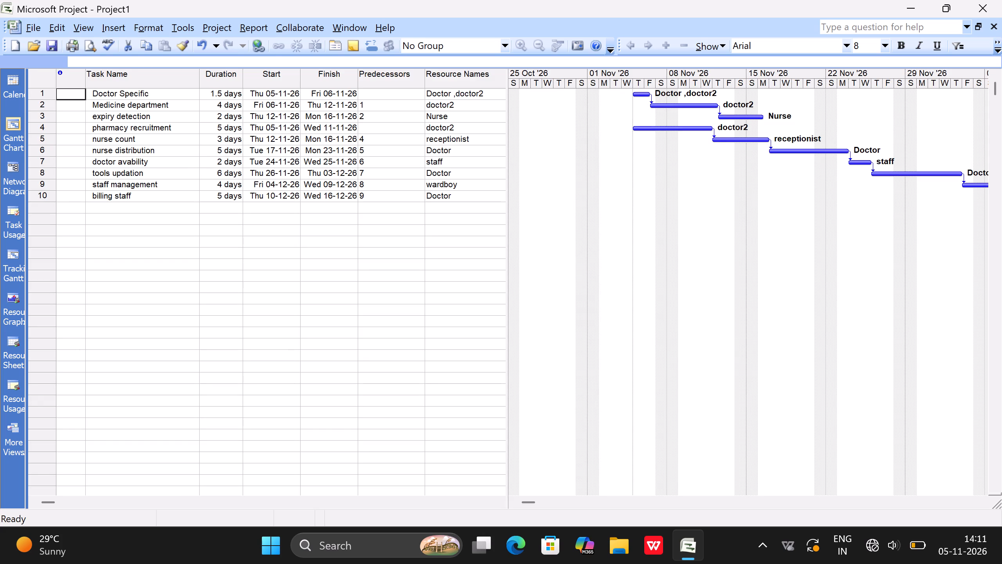
# Remove doctor2 from the Doctor Specific task, leaving only Doctor assigned.
pyautogui.click(486, 98)
pyautogui.click(486, 98)
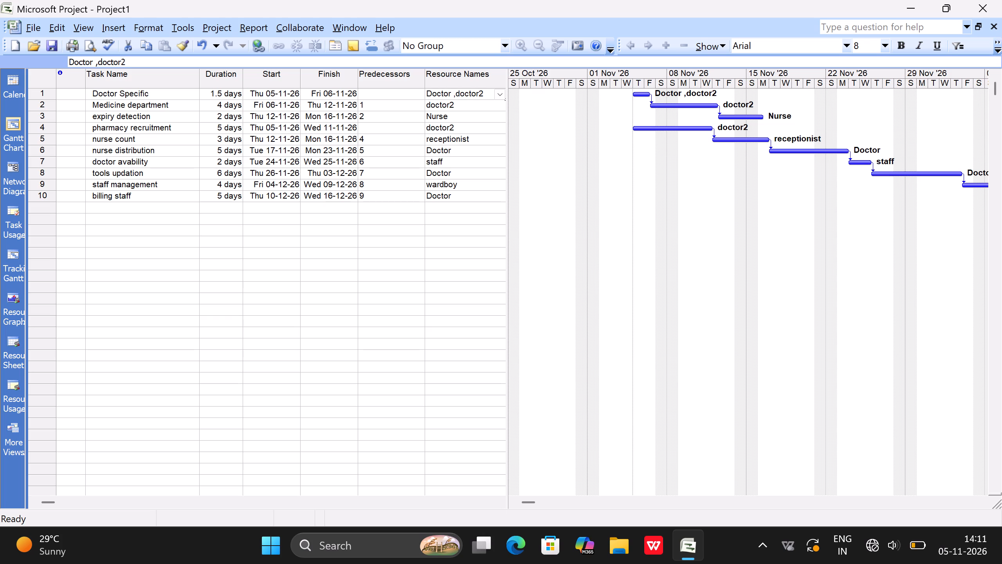
pyautogui.press('BackSpace')
pyautogui.press('BackSpace')
pyautogui.press('BackSpace')
pyautogui.press('BackSpace')
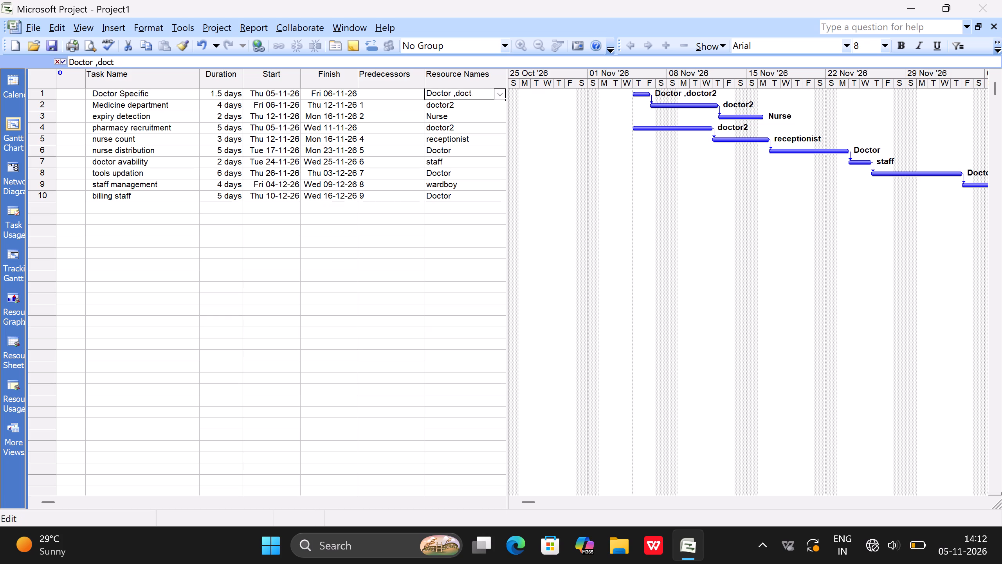
pyautogui.press('BackSpace')
pyautogui.press('BackSpace')
pyautogui.press('BackSpace')
pyautogui.press('BackSpace')
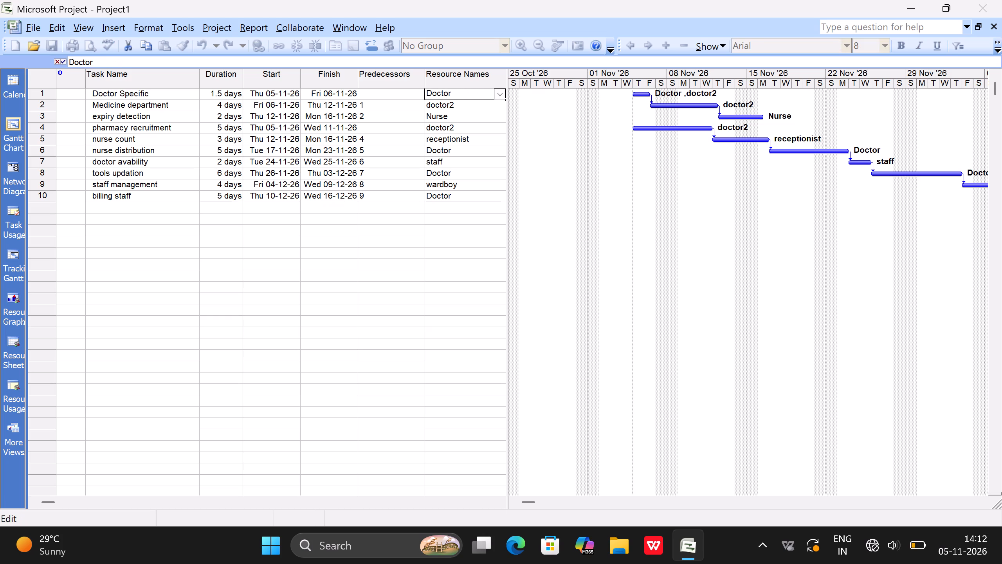
pyautogui.click(458, 128)
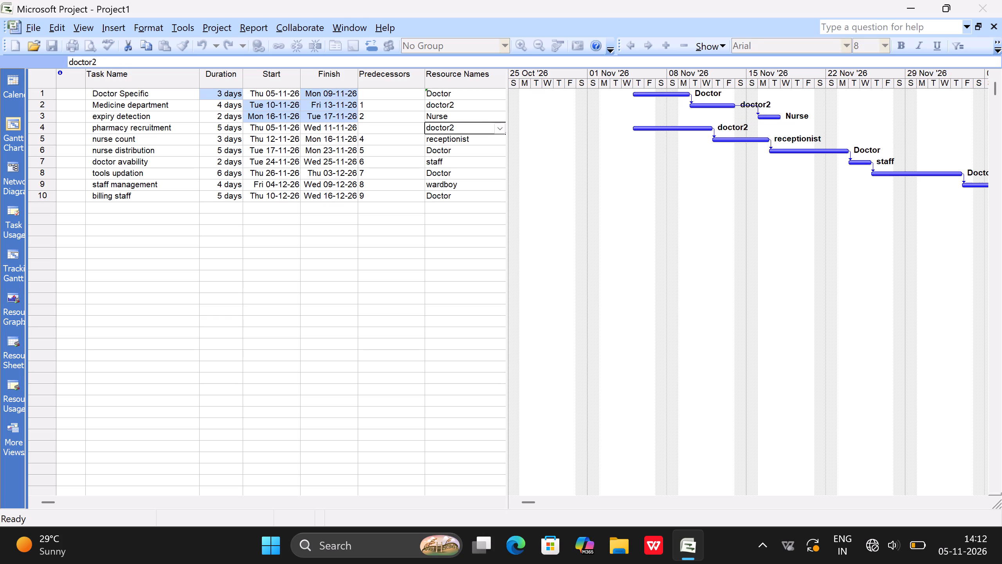
# Recheck resource overallocation in the Resource Sheet and go back to the Gantt Chart view.
pyautogui.click(112, 20)
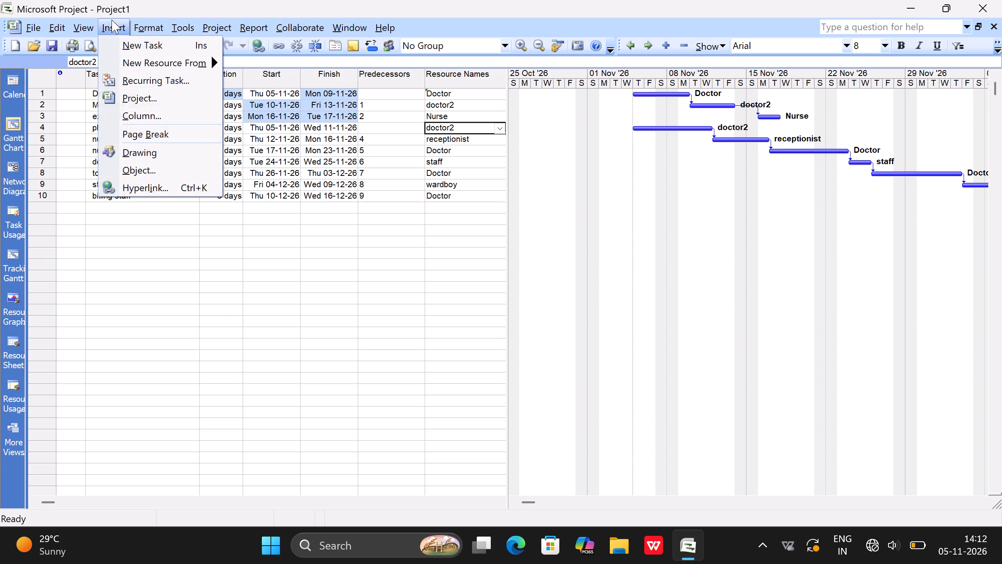
pyautogui.click(76, 28)
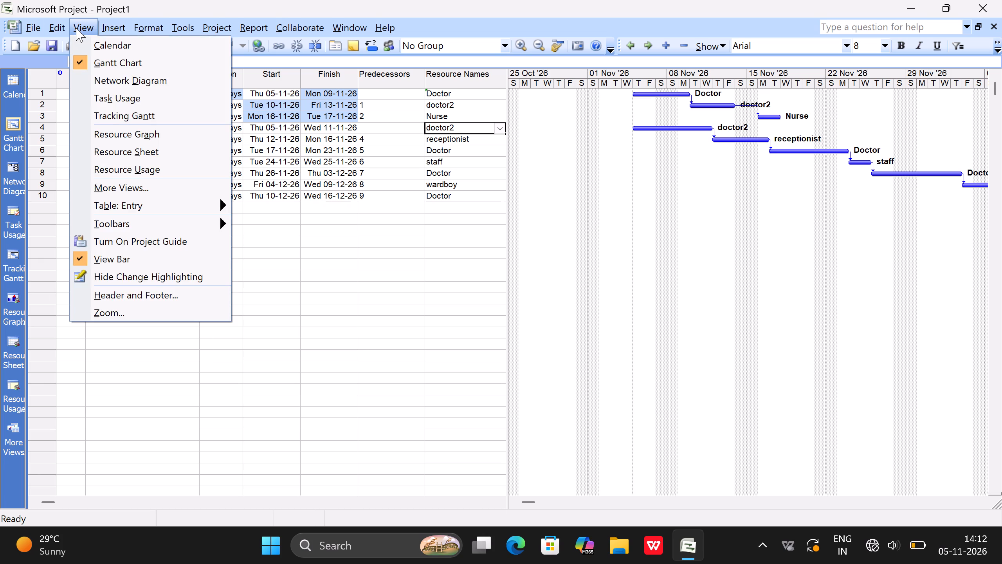
pyautogui.click(76, 28)
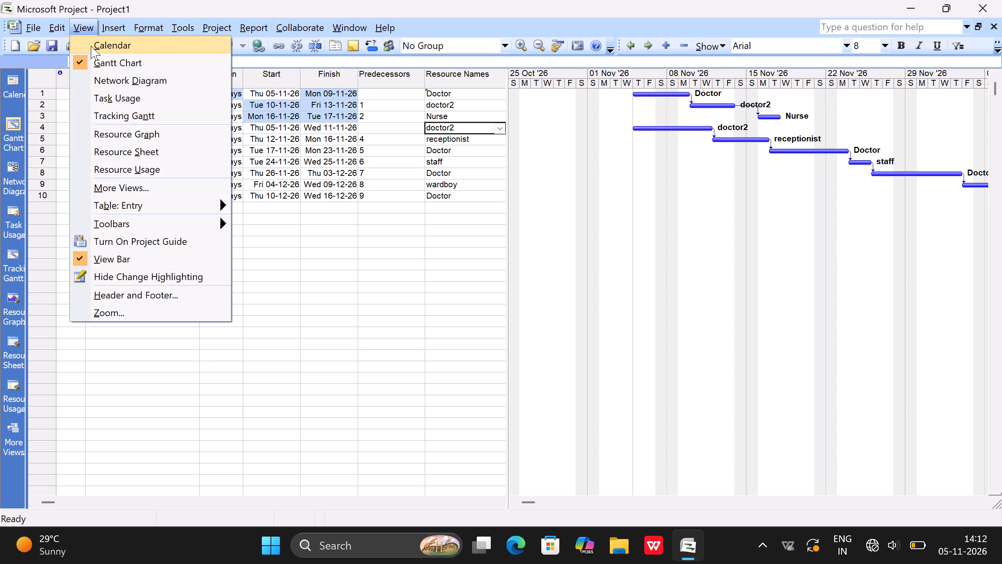
pyautogui.click(151, 146)
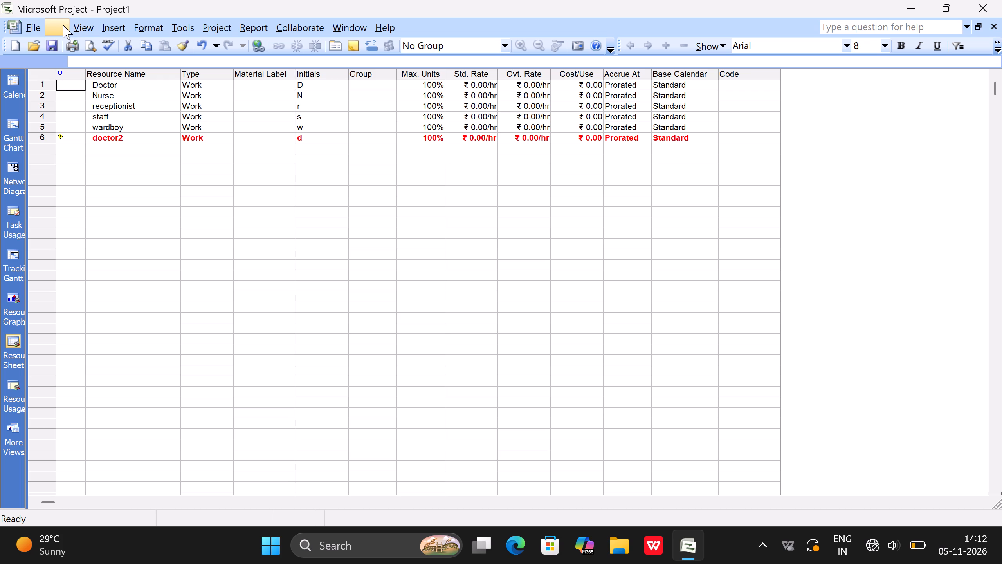
pyautogui.click(86, 25)
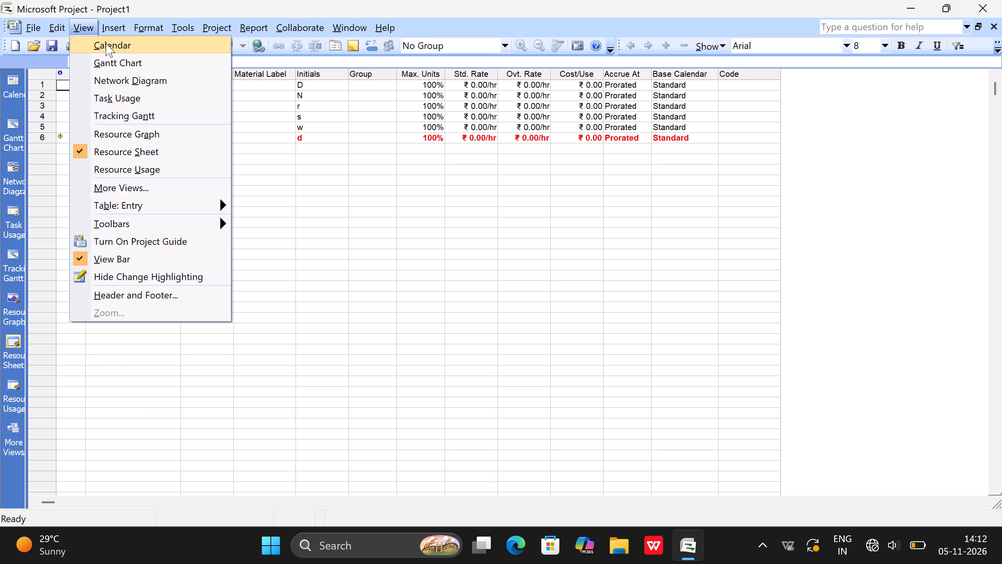
pyautogui.click(115, 59)
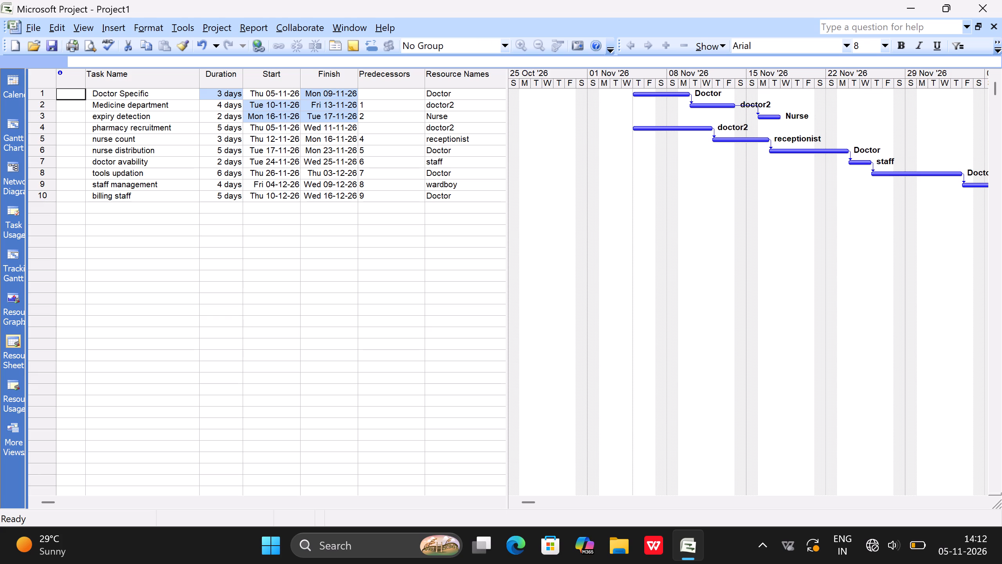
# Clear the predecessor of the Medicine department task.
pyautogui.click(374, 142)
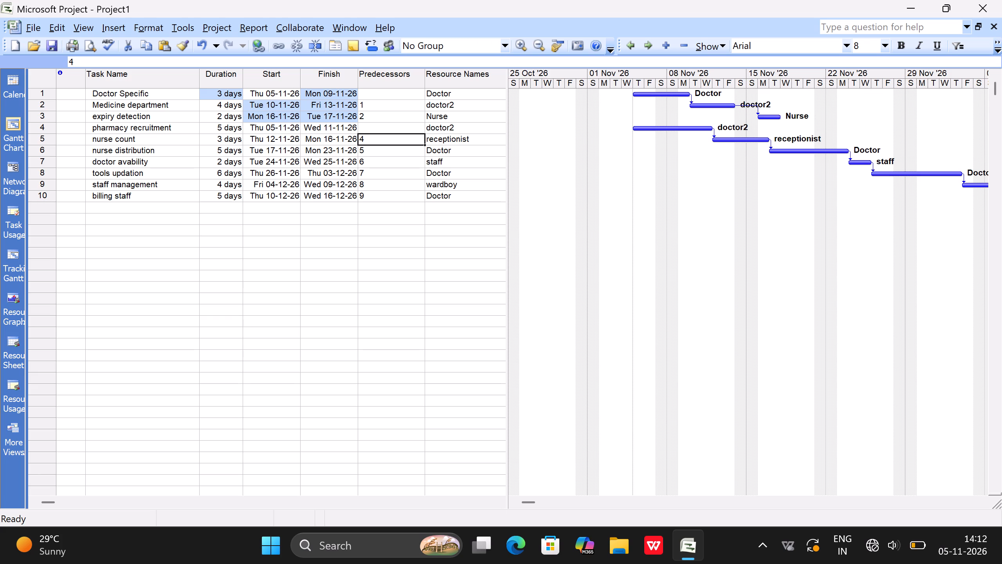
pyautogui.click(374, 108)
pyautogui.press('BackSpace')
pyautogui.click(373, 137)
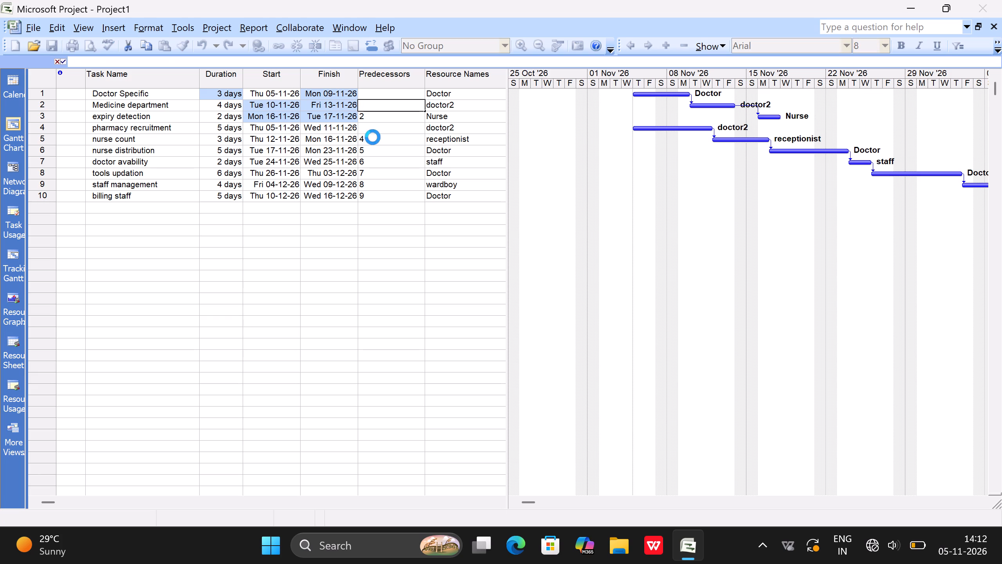
# Check the Resource Sheet again for overallocated resources and return to the Gantt Chart view.
pyautogui.click(85, 32)
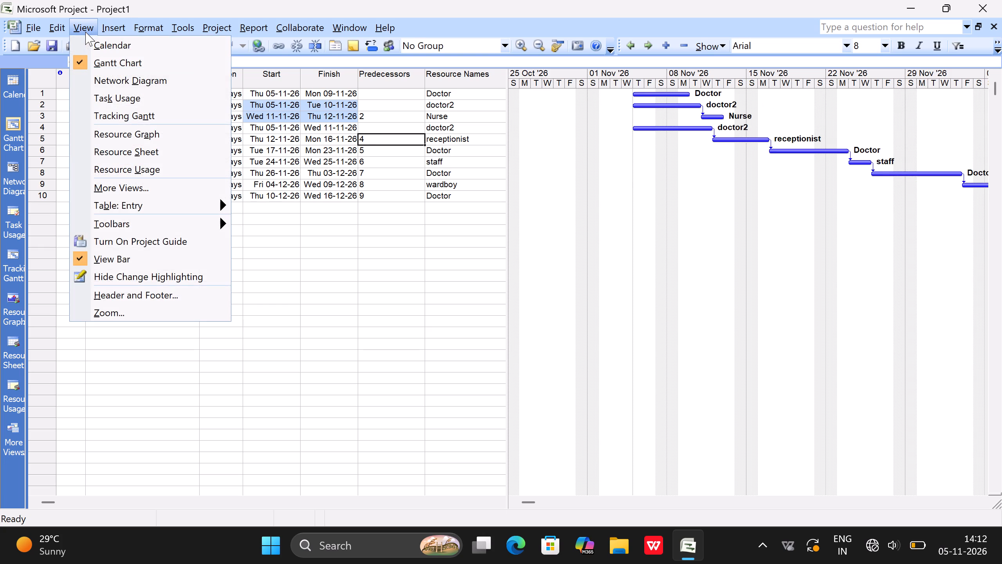
pyautogui.click(132, 145)
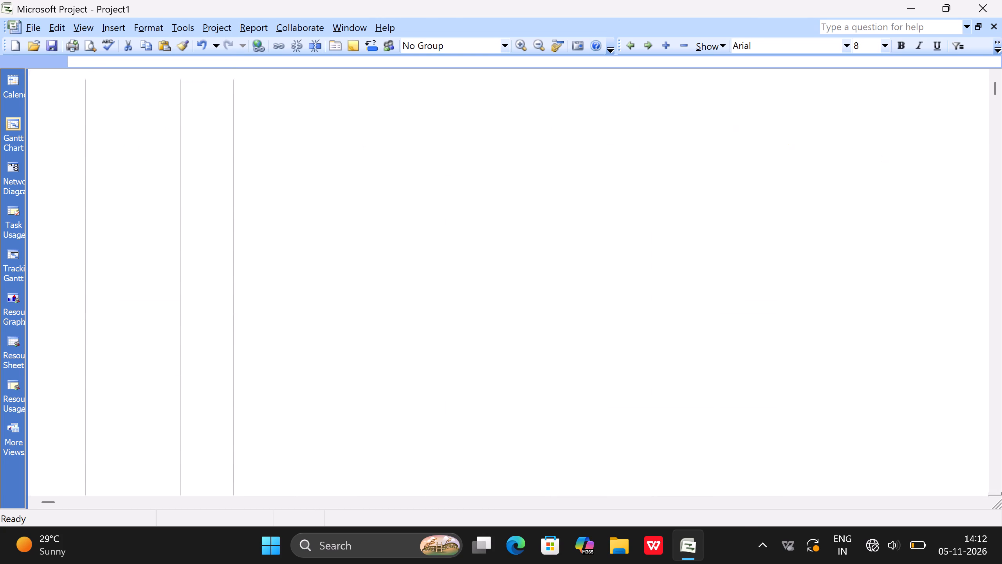
pyautogui.click(72, 16)
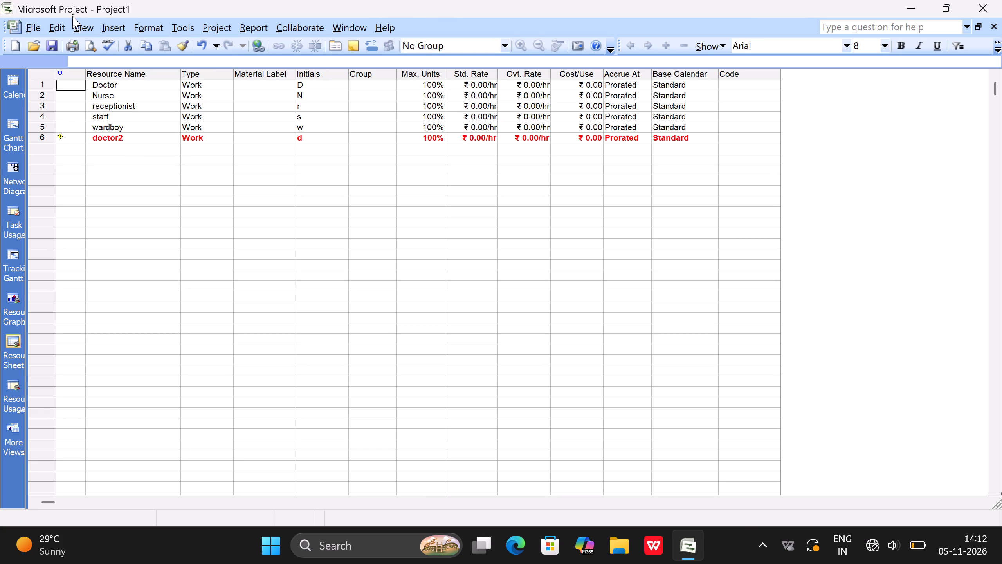
pyautogui.click(88, 29)
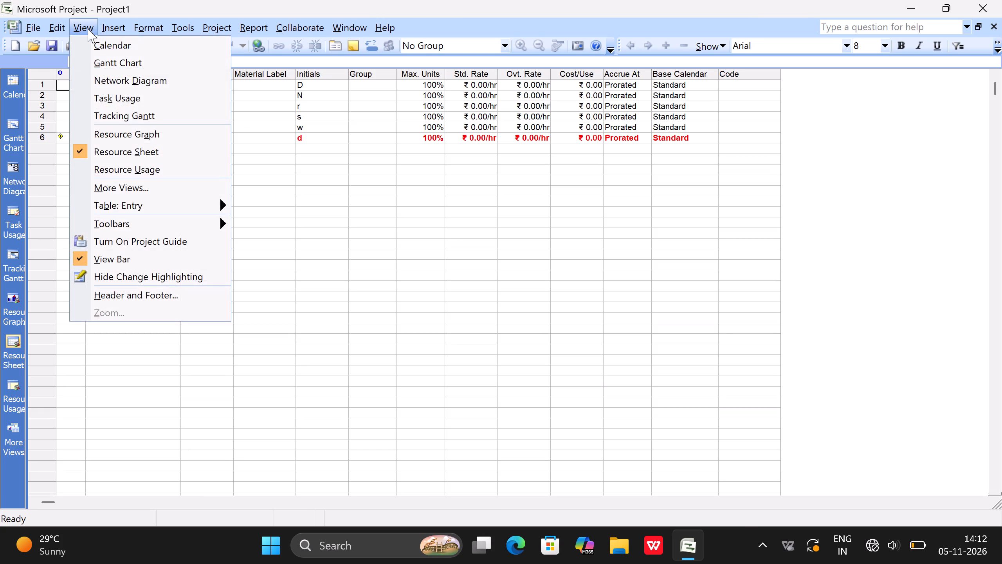
pyautogui.click(95, 66)
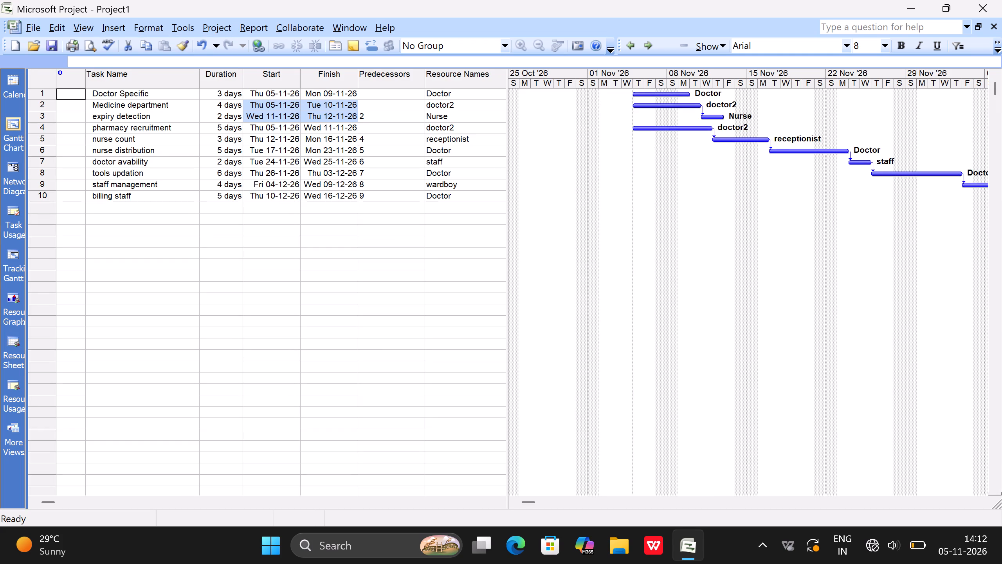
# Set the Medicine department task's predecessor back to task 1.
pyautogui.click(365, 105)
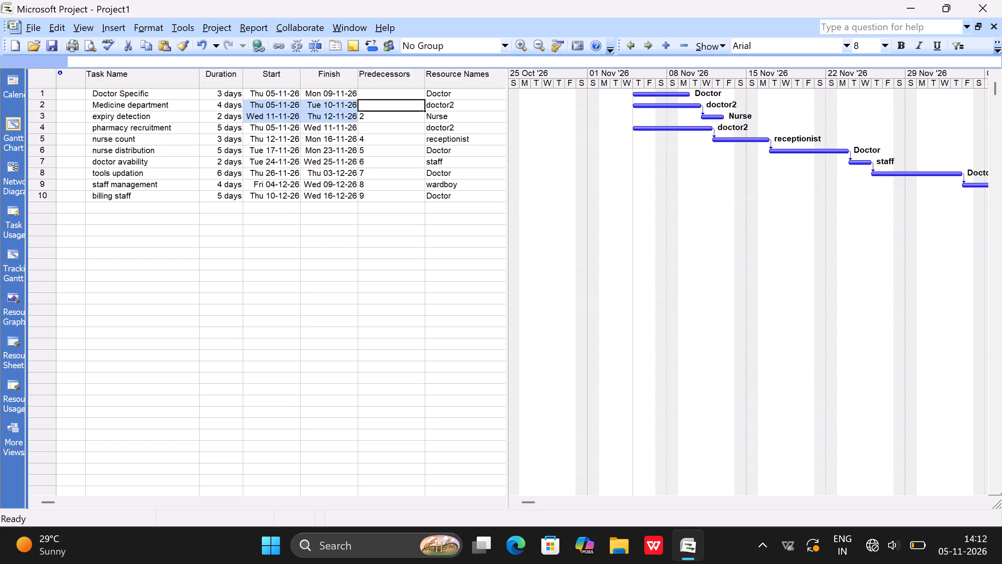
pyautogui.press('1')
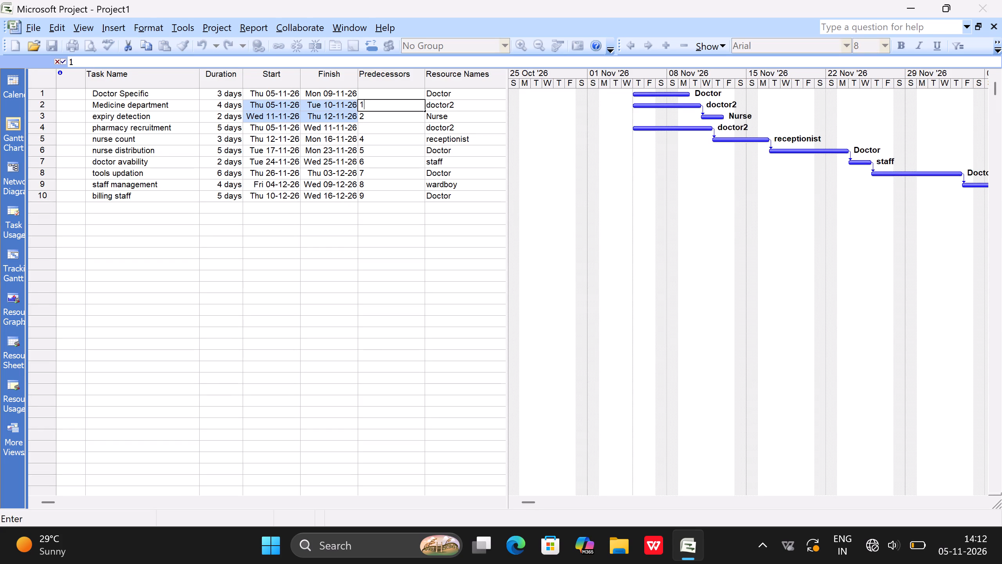
# Change the Medicine department task's resource assignment to Doctor only.
pyautogui.click(451, 110)
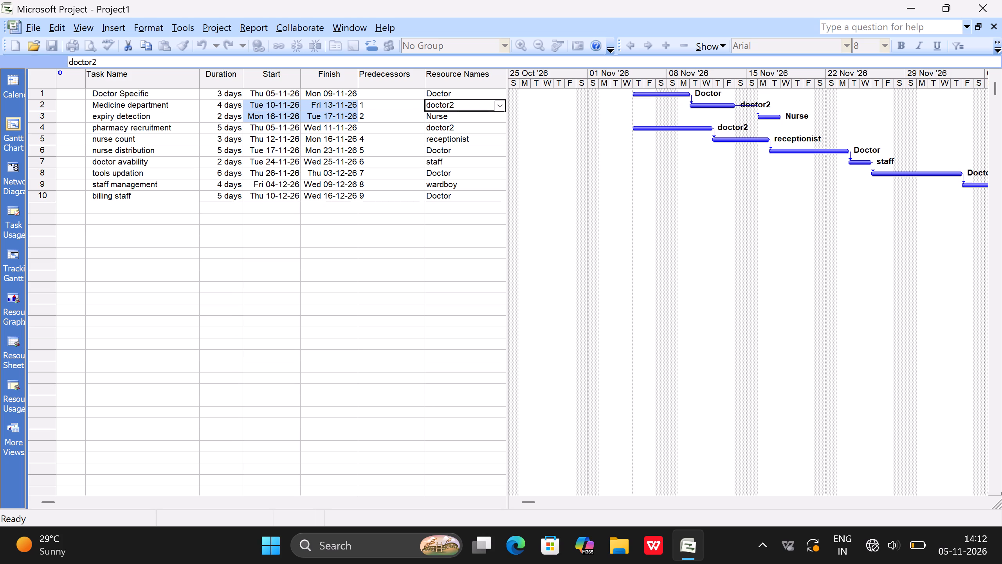
pyautogui.click(499, 103)
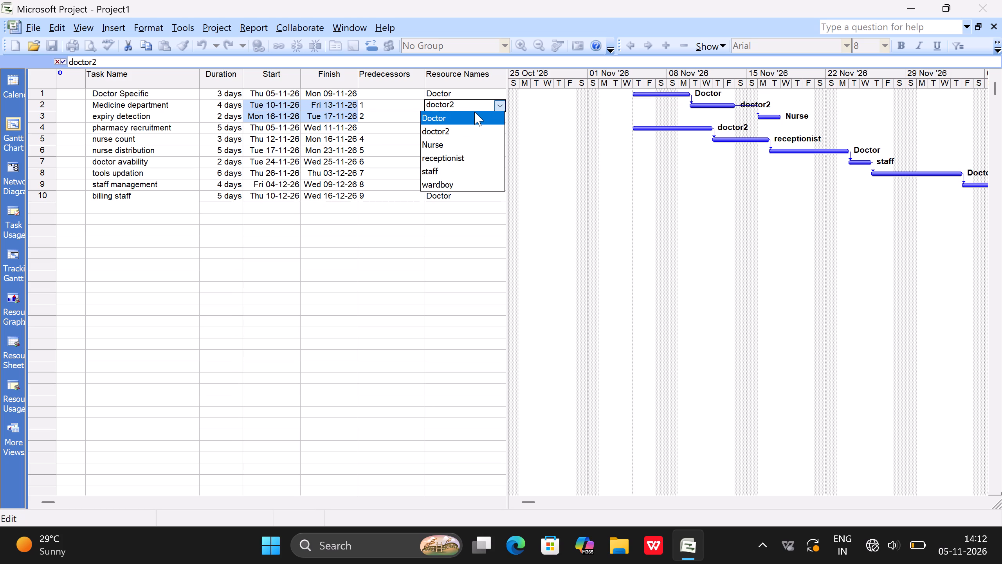
pyautogui.click(474, 112)
pyautogui.click(463, 131)
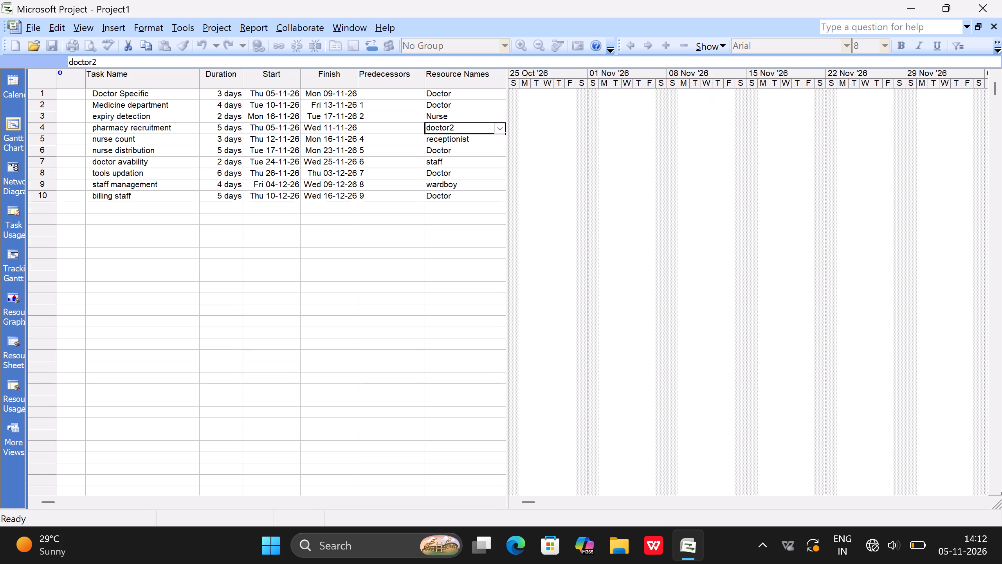
# Change the pharmacy recruitment task's resource assignment to Doctor.
pyautogui.click(499, 130)
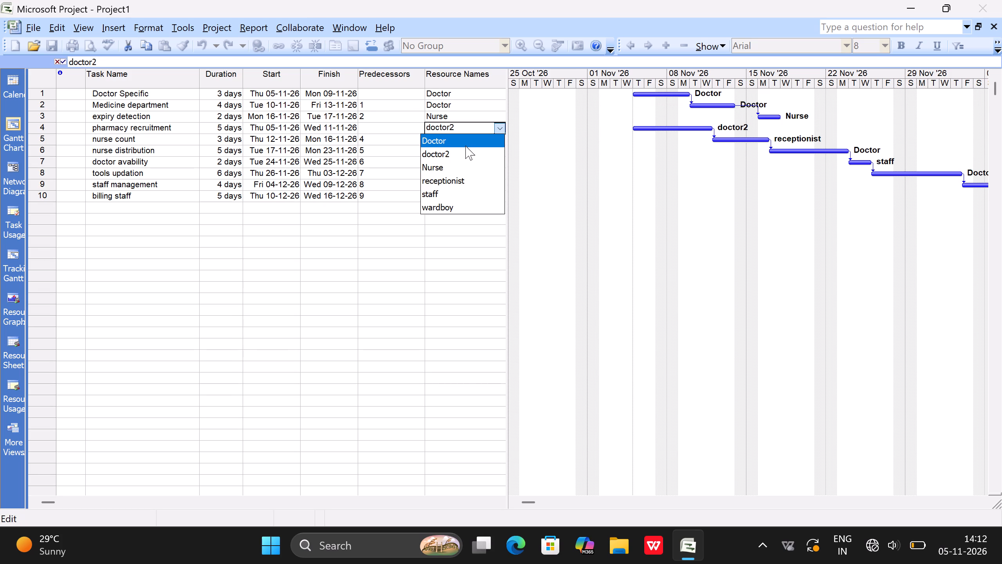
pyautogui.click(462, 144)
pyautogui.click(460, 181)
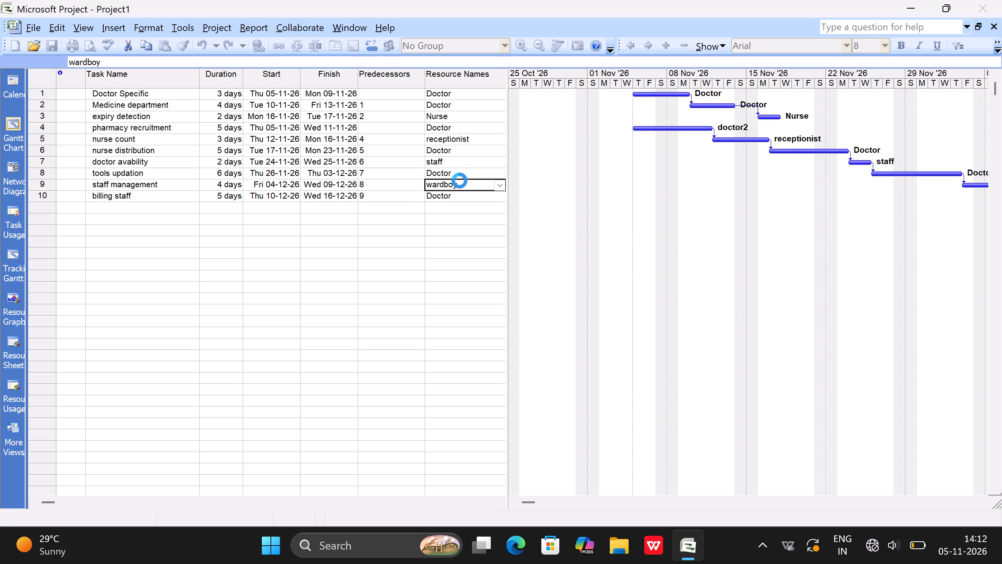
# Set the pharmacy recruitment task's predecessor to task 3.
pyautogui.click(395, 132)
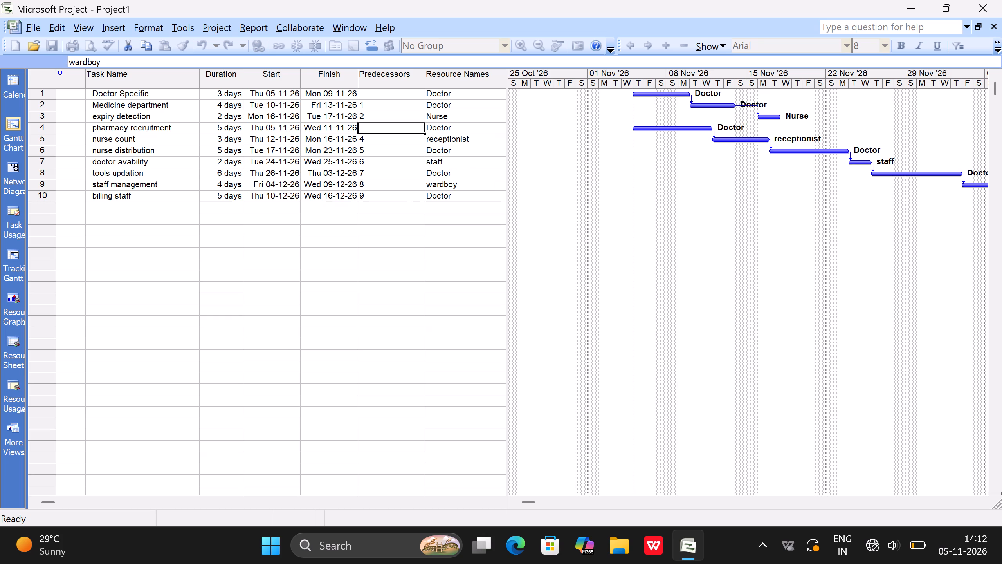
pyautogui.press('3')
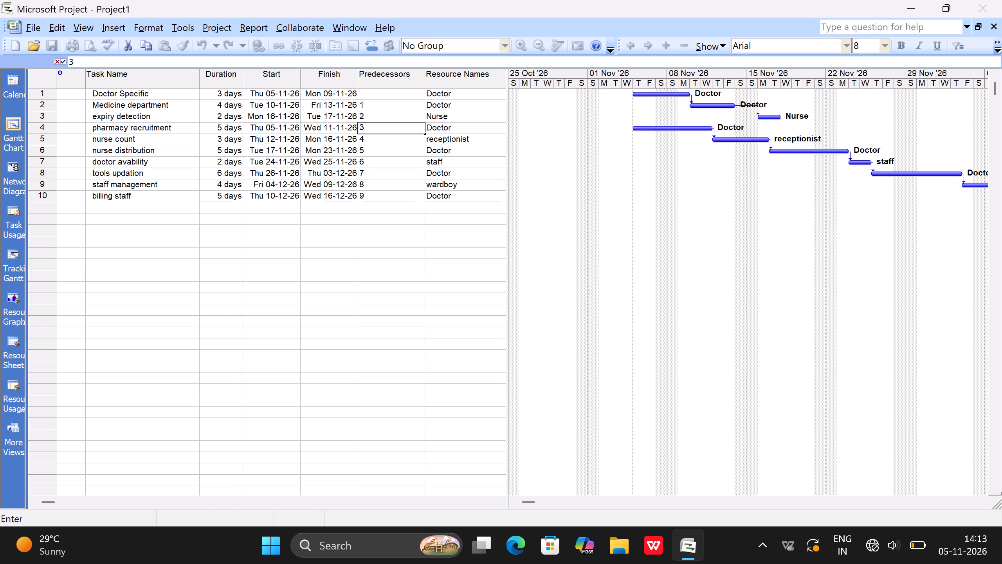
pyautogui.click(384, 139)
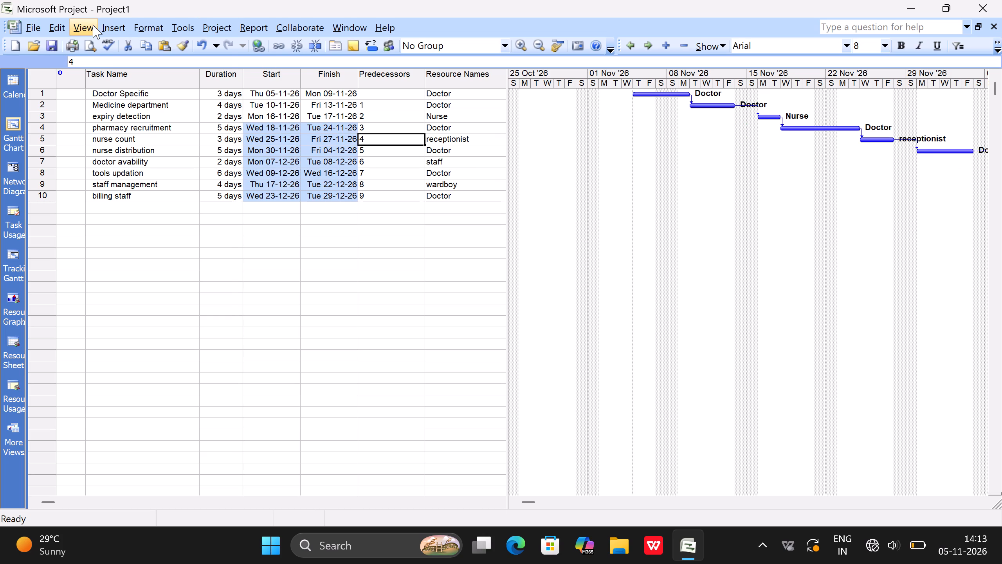
# Check the Resource Sheet for overallocated resources and return to the Gantt Chart view.
pyautogui.click(93, 25)
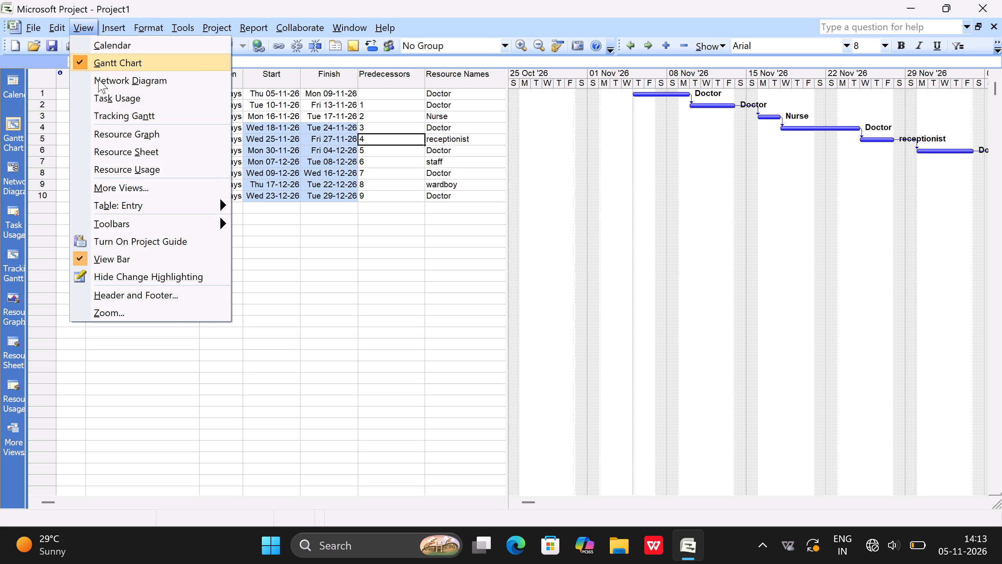
pyautogui.click(91, 159)
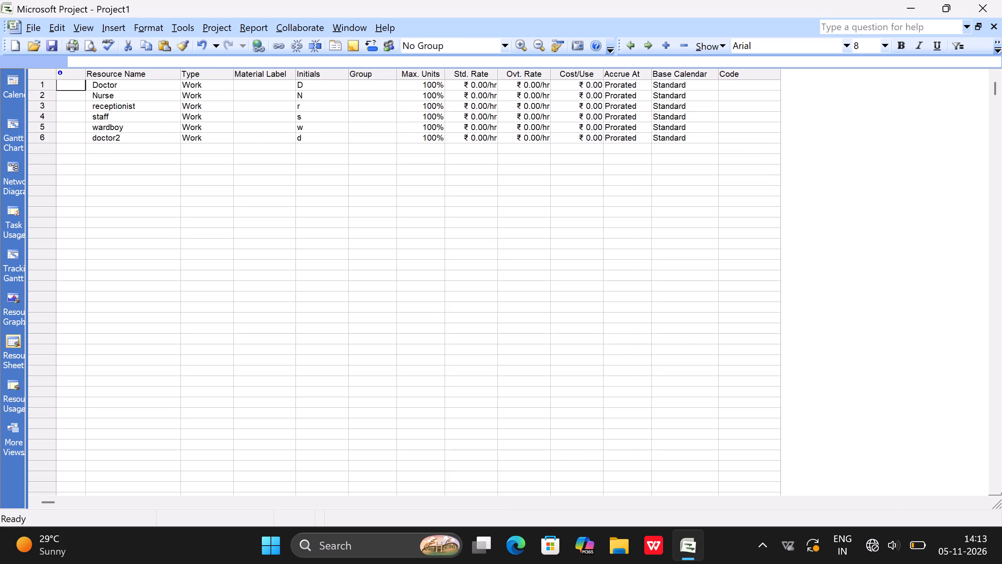
pyautogui.click(92, 29)
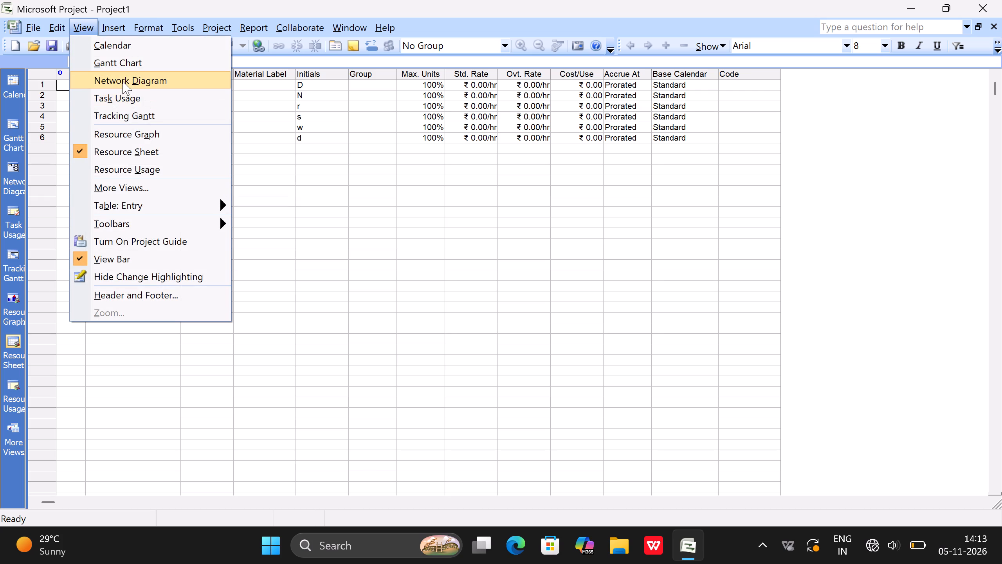
pyautogui.click(112, 61)
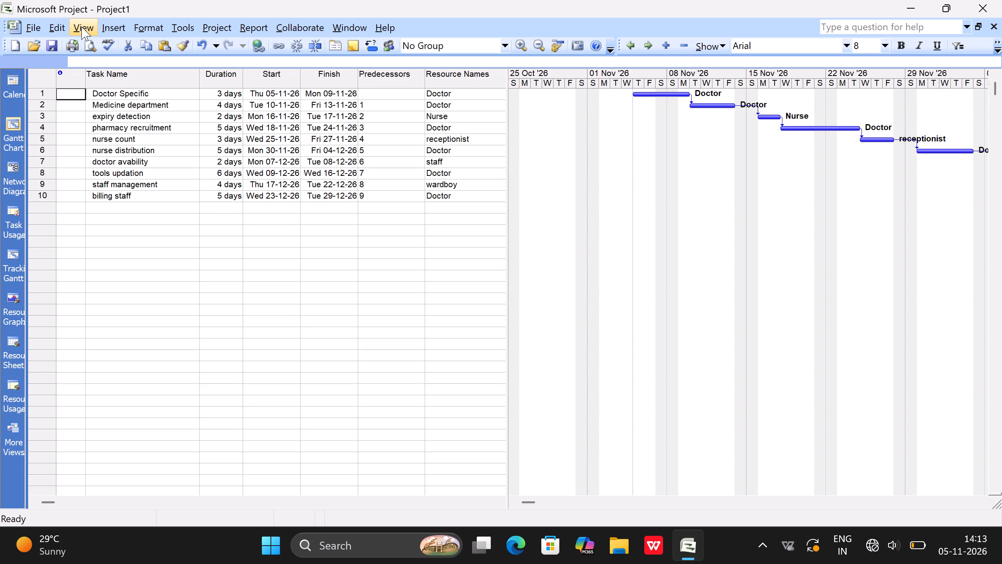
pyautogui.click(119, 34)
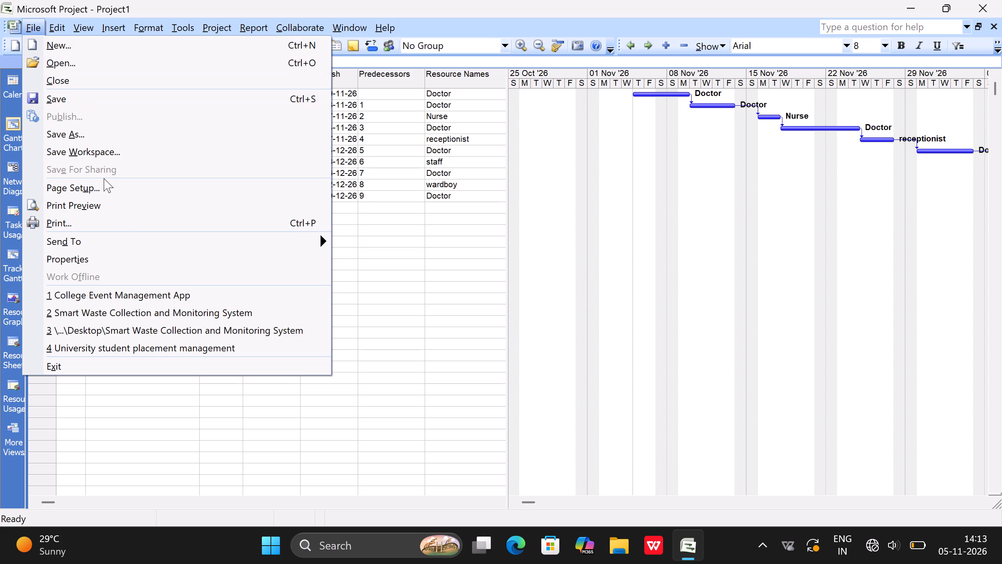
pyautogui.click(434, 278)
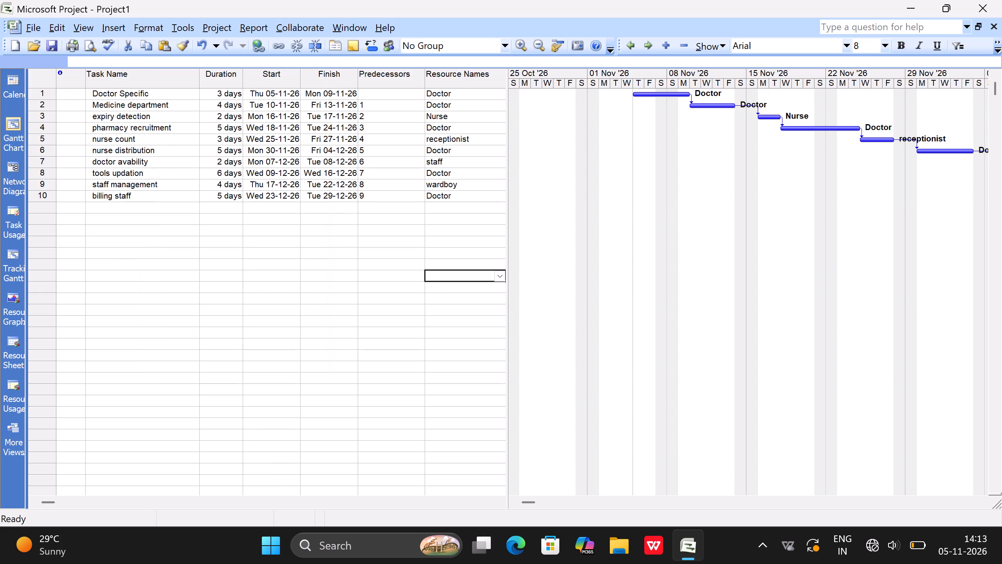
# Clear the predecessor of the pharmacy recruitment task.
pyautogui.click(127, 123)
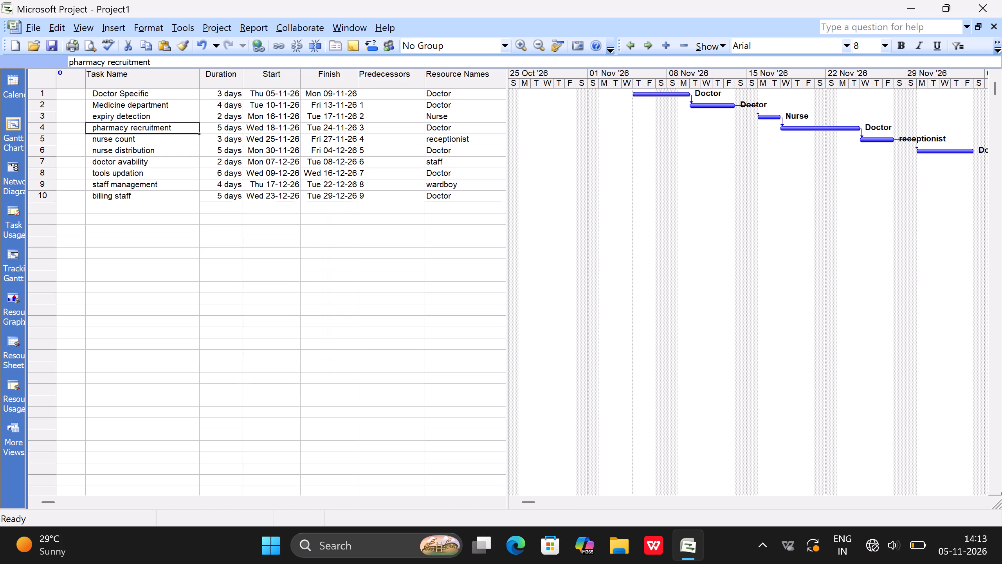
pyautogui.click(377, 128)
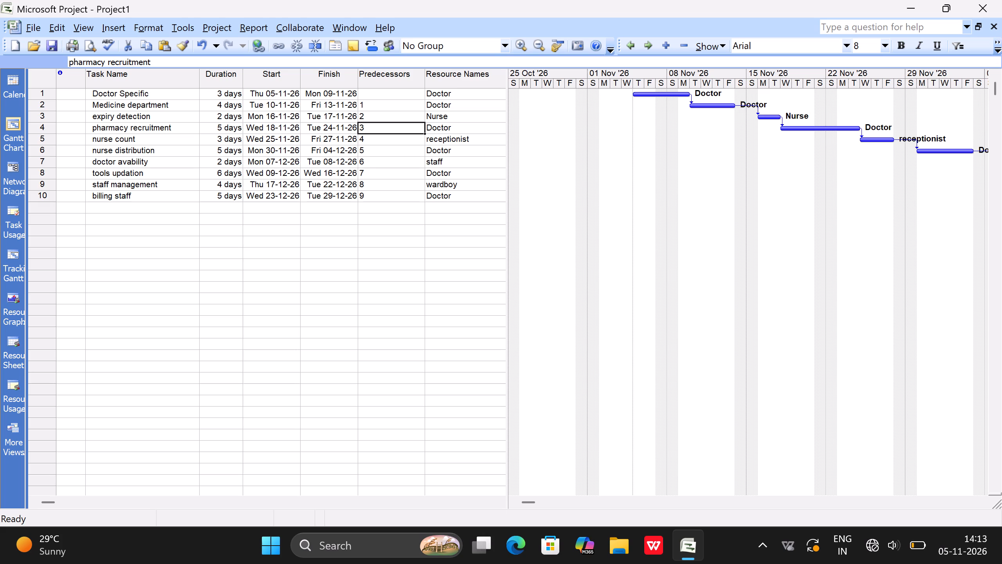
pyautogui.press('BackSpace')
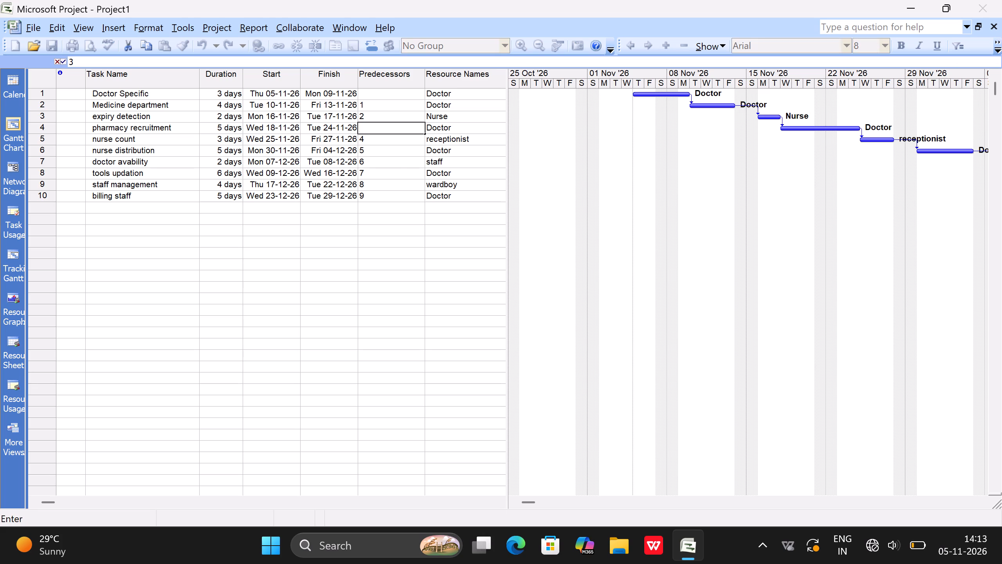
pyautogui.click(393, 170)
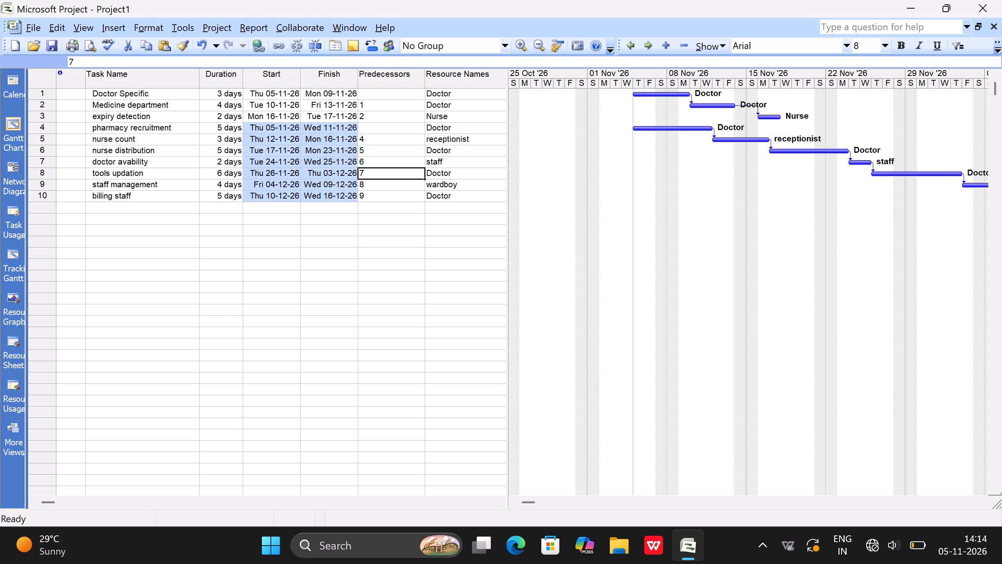
# Rename the doctor2 resource as Doctor in the Resource Sheet.
pyautogui.click(72, 29)
pyautogui.click(128, 150)
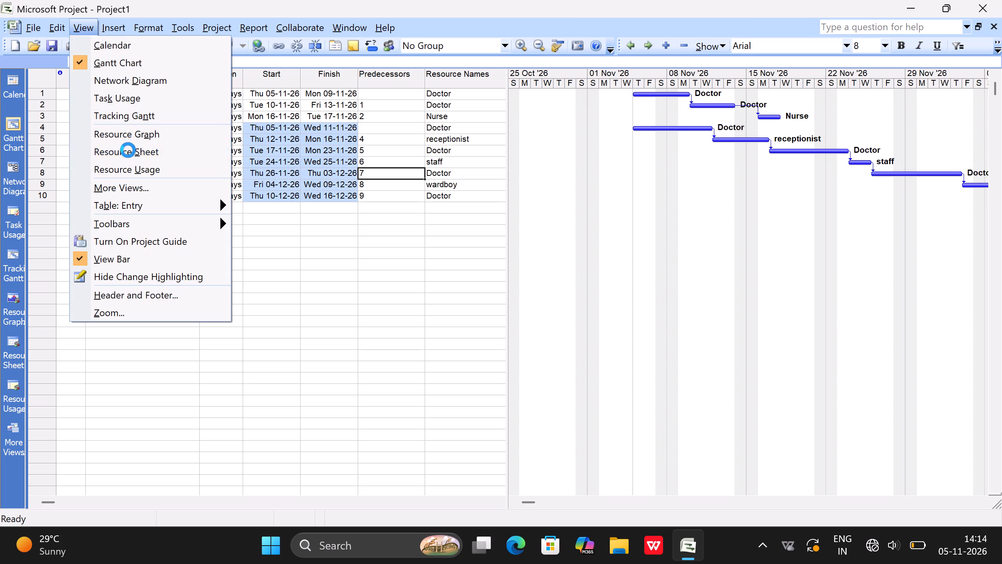
pyautogui.click(121, 141)
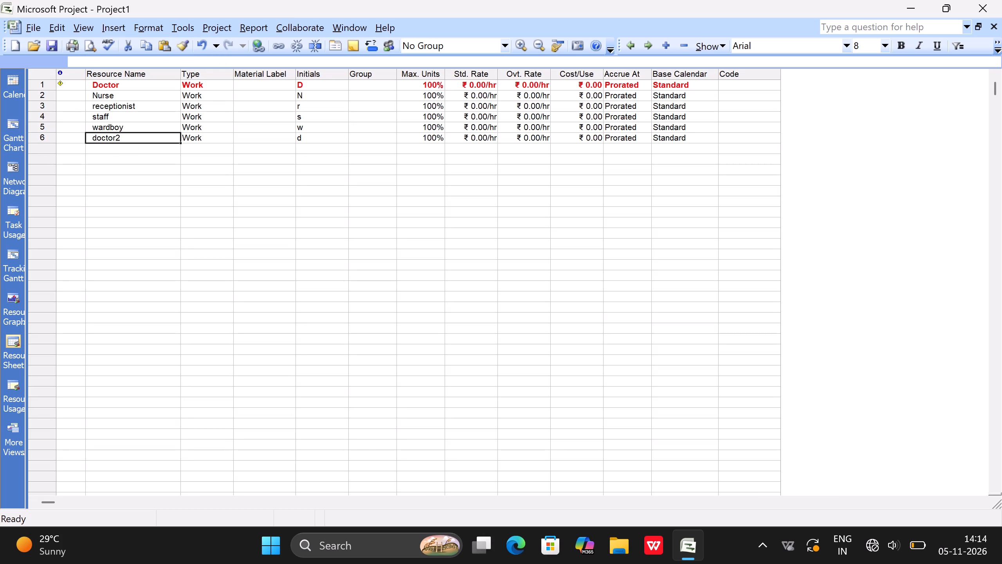
pyautogui.click(129, 141)
pyautogui.press('BackSpace')
pyautogui.press('BackSpace')
pyautogui.press('BackSpace')
pyautogui.press('BackSpace')
pyautogui.press('BackSpace')
pyautogui.press('BackSpace')
pyautogui.press('BackSpace')
pyautogui.press('BackSpace')
pyautogui.press('BackSpace')
pyautogui.press('BackSpace')
pyautogui.press('BackSpace')
pyautogui.press('BackSpace')
pyautogui.press('BackSpace')
pyautogui.press('BackSpace')
pyautogui.press('BackSpace')
pyautogui.press('BackSpace')
pyautogui.press('BackSpace')
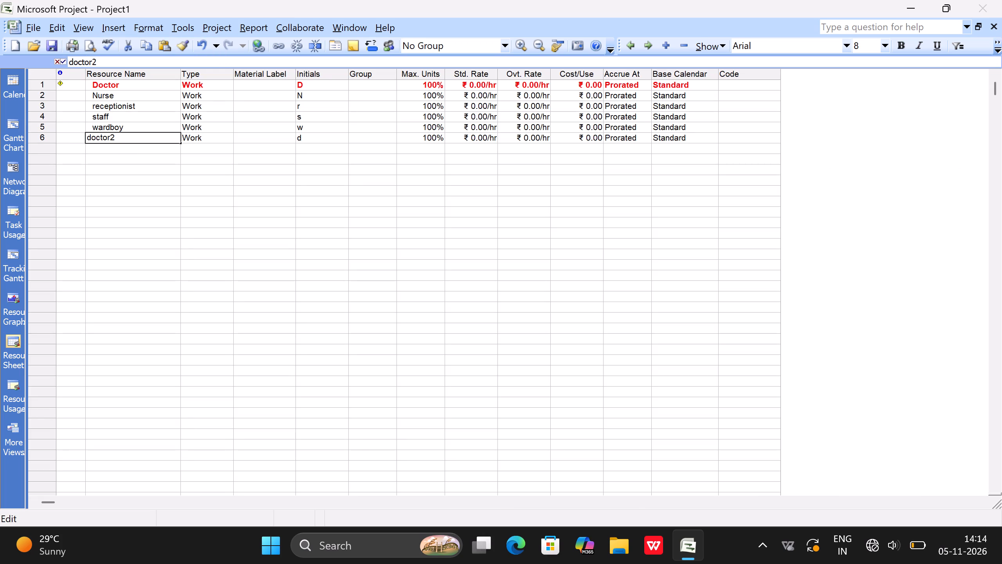
pyautogui.press('d')
pyautogui.press('Return')
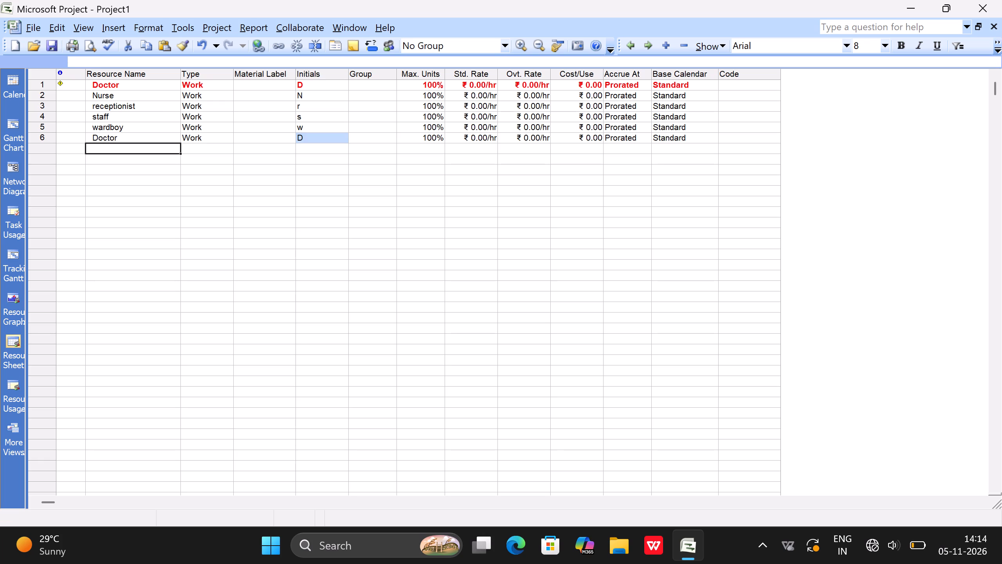
pyautogui.click(129, 166)
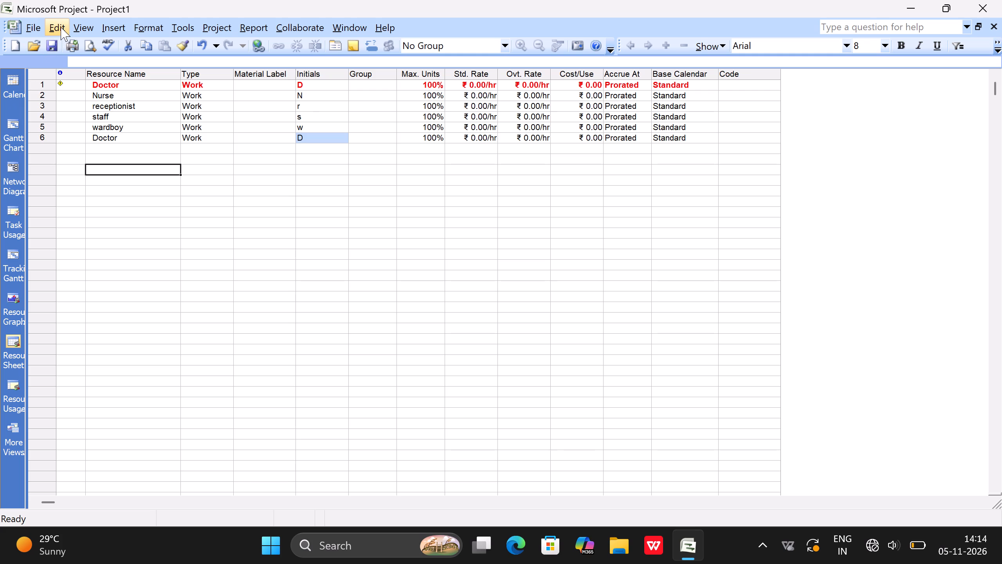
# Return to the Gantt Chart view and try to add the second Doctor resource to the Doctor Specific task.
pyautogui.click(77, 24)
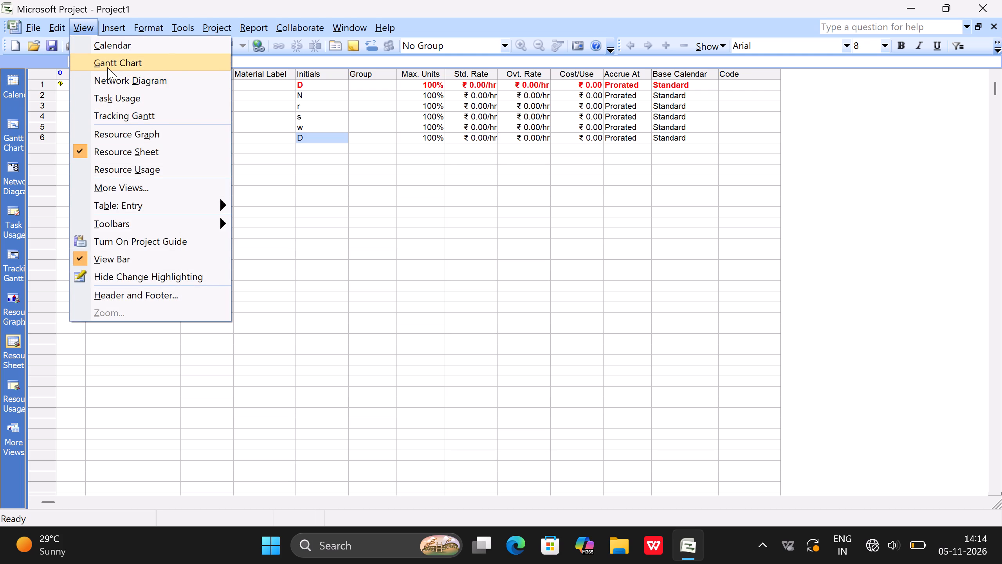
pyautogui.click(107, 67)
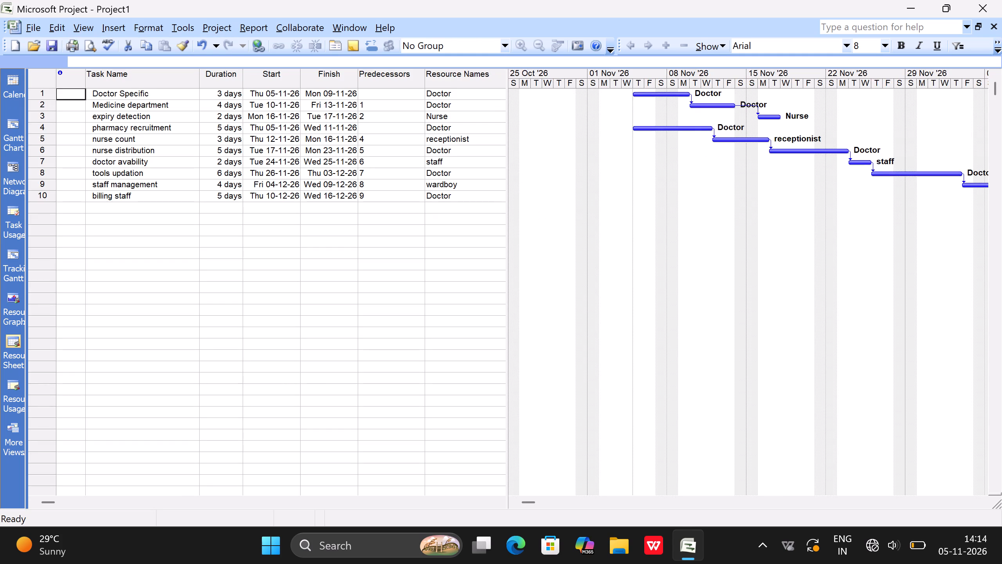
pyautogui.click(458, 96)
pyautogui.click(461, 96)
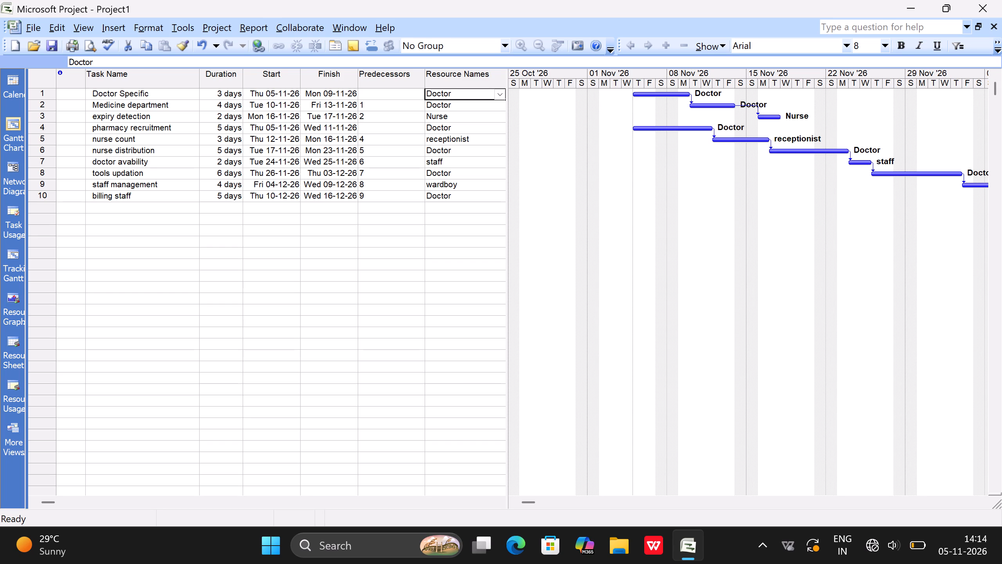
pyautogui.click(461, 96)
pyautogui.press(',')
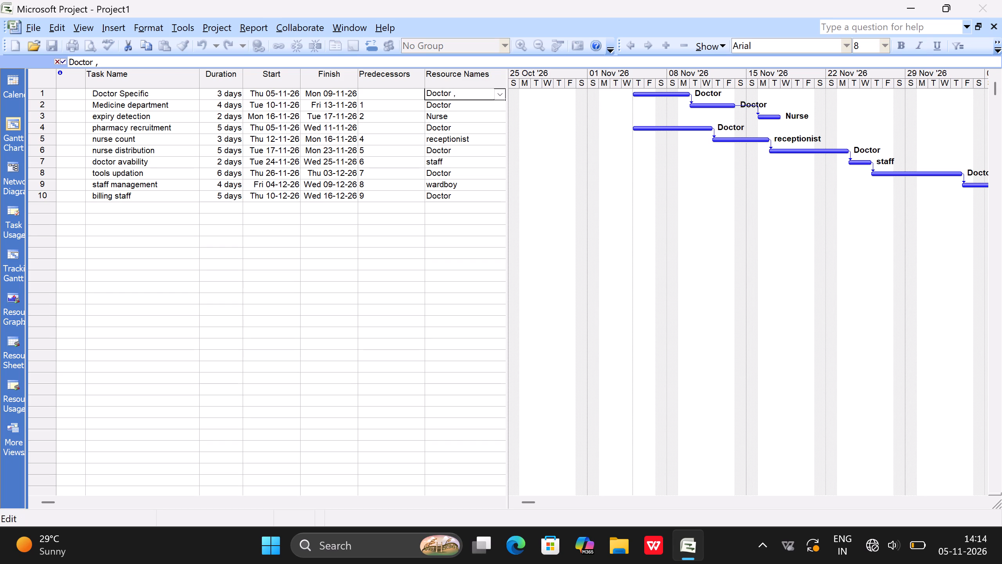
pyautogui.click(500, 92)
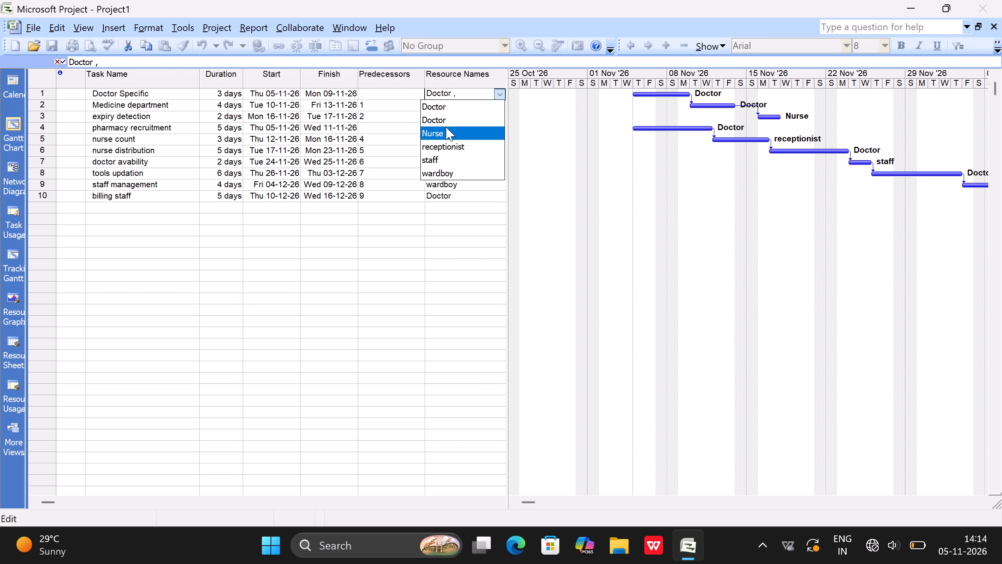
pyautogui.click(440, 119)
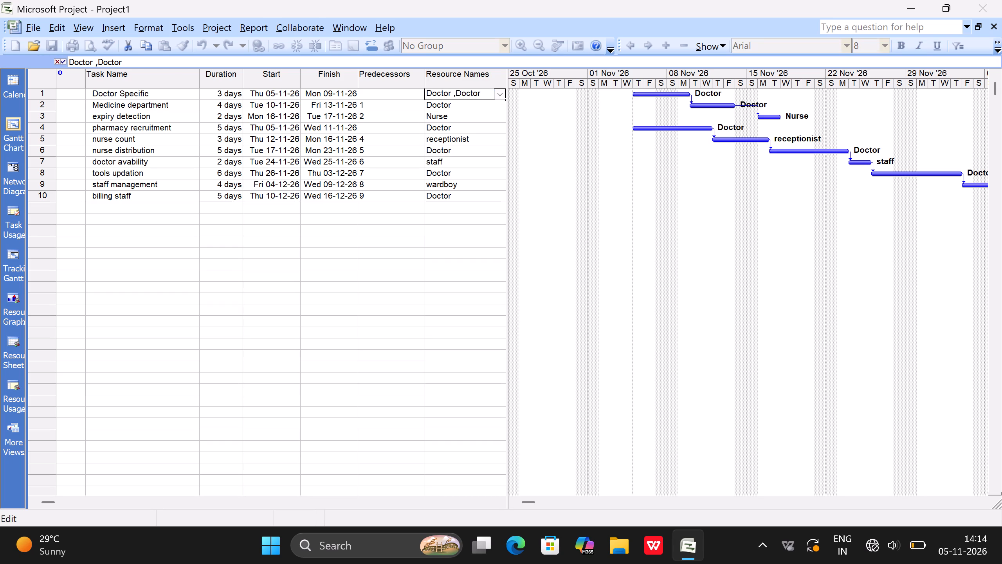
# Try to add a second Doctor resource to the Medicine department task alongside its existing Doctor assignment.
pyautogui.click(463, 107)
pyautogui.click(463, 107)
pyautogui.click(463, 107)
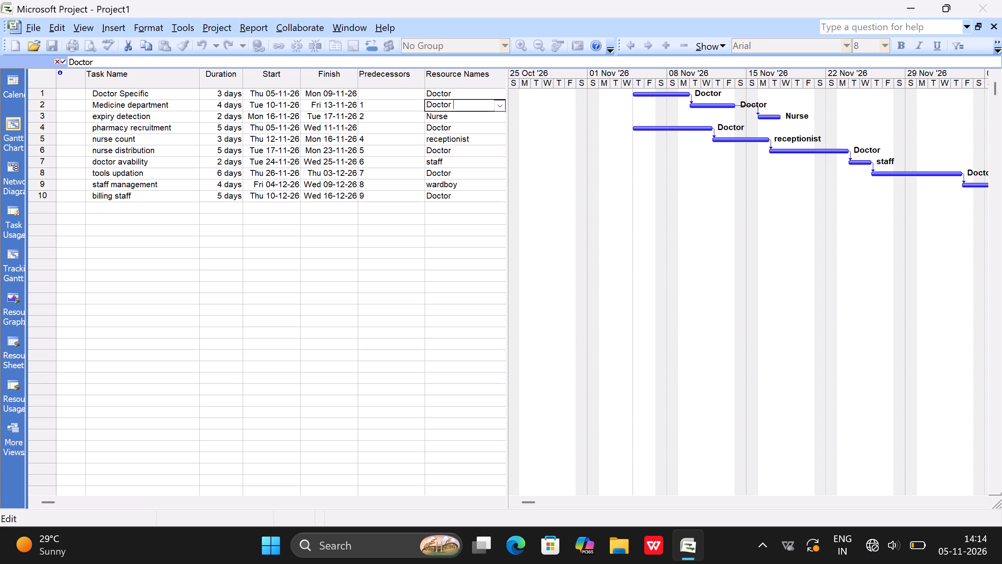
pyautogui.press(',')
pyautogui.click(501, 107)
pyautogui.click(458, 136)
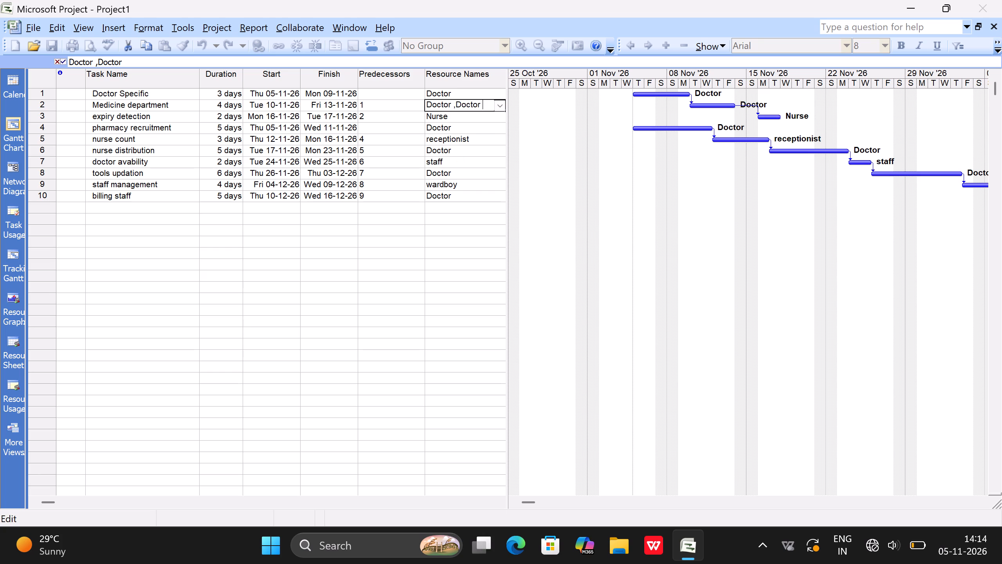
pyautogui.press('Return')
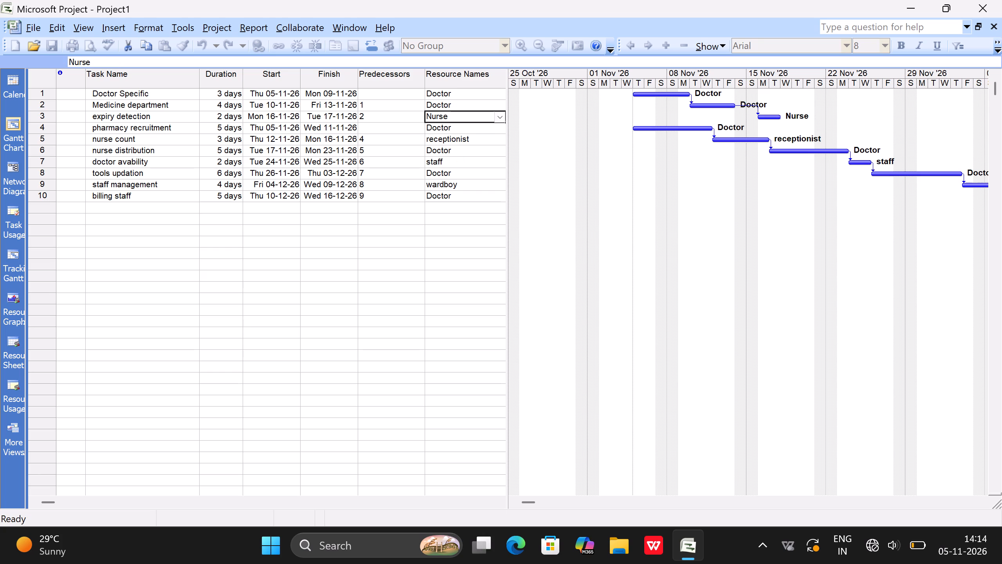
# Check the Resource Sheet for overallocated resources and return to the Gantt Chart view.
pyautogui.click(81, 27)
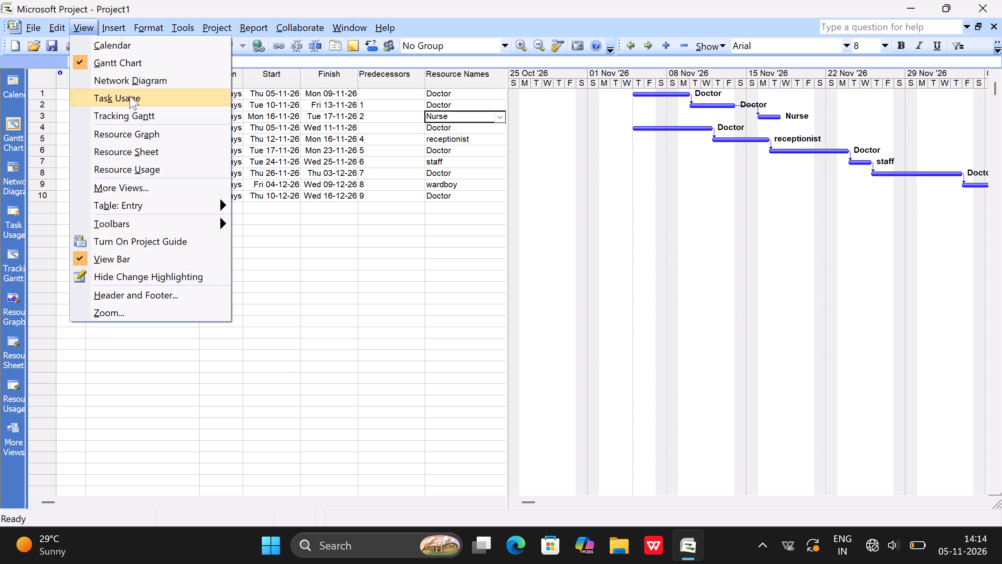
pyautogui.click(139, 148)
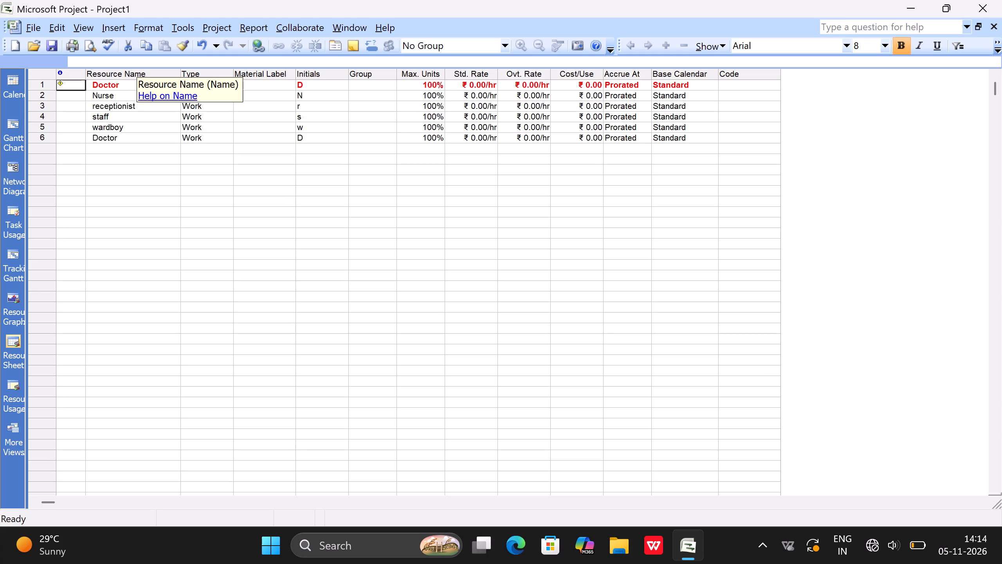
pyautogui.click(89, 28)
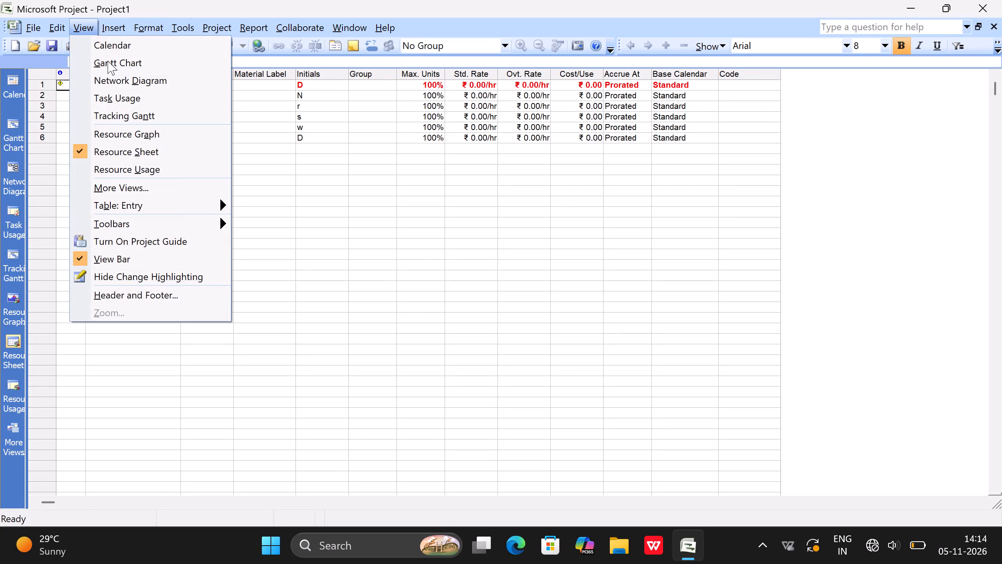
pyautogui.click(108, 61)
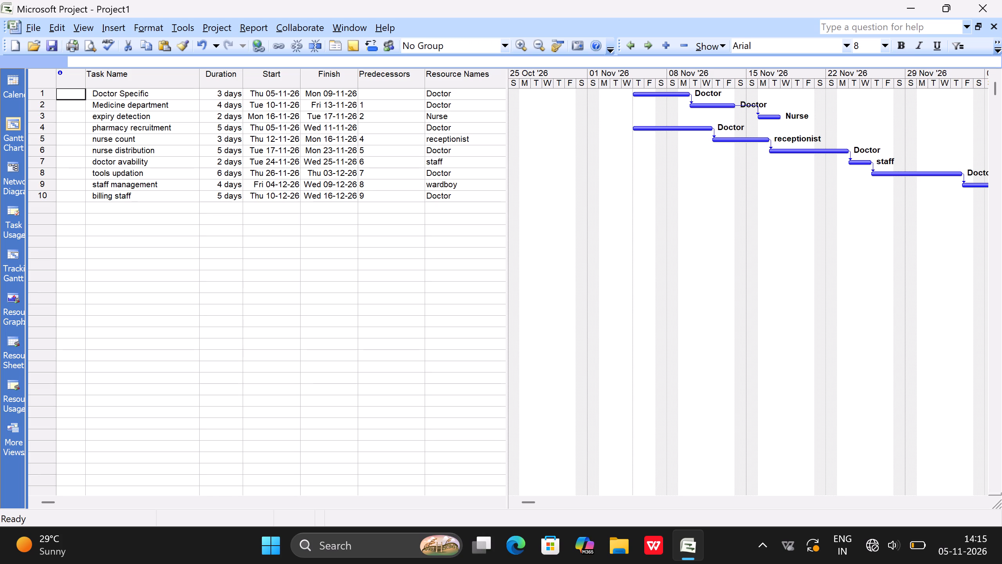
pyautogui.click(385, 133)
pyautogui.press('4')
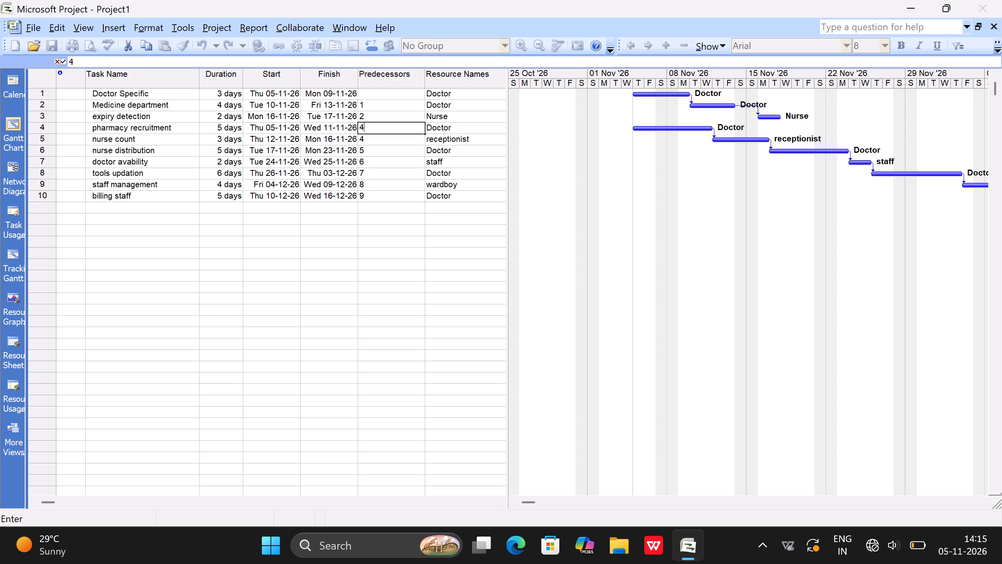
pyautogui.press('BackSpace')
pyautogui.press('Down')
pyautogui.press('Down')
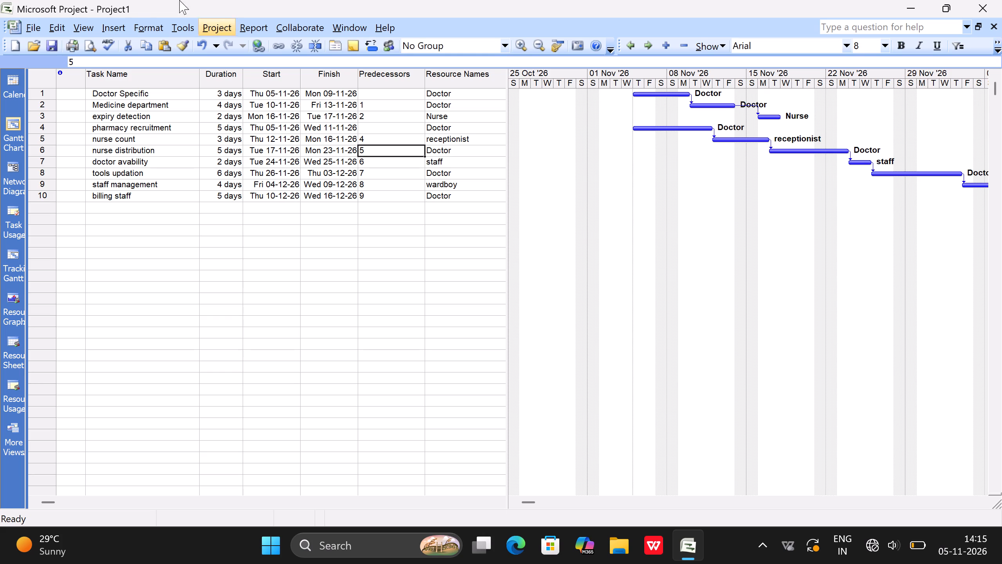
# Review the Doctor resources in the Resource Sheet again and go back to the Gantt Chart view.
pyautogui.click(86, 23)
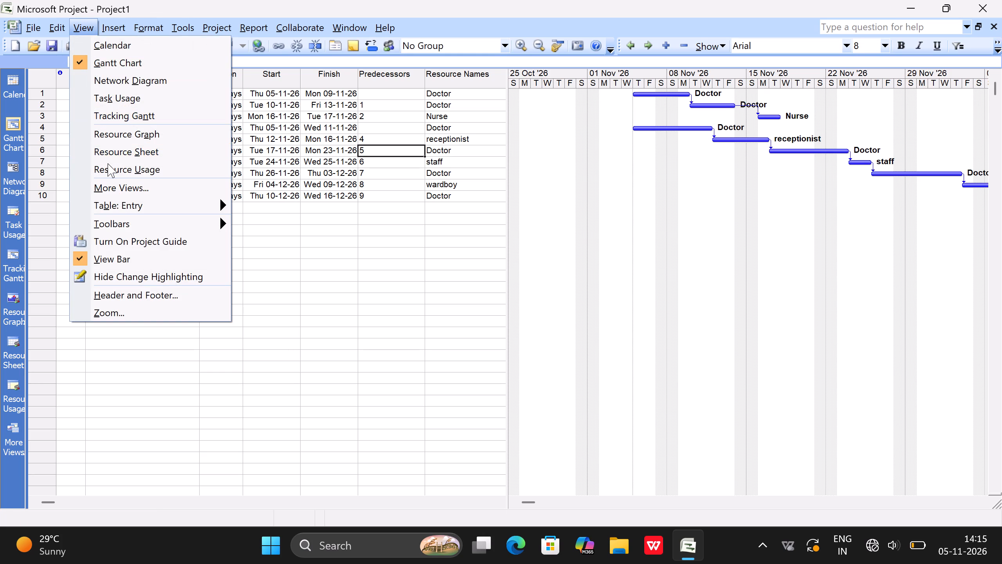
pyautogui.click(115, 145)
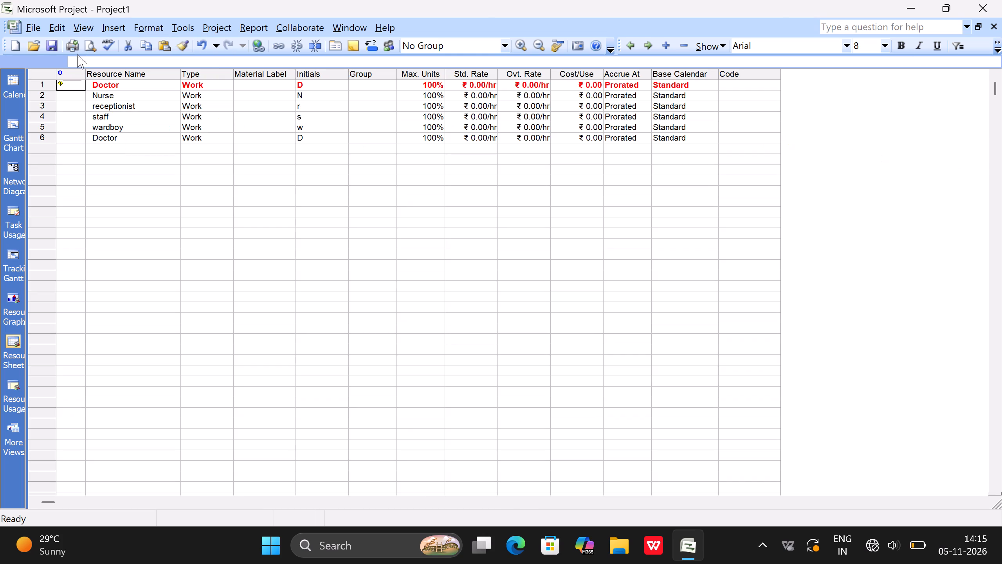
pyautogui.click(77, 32)
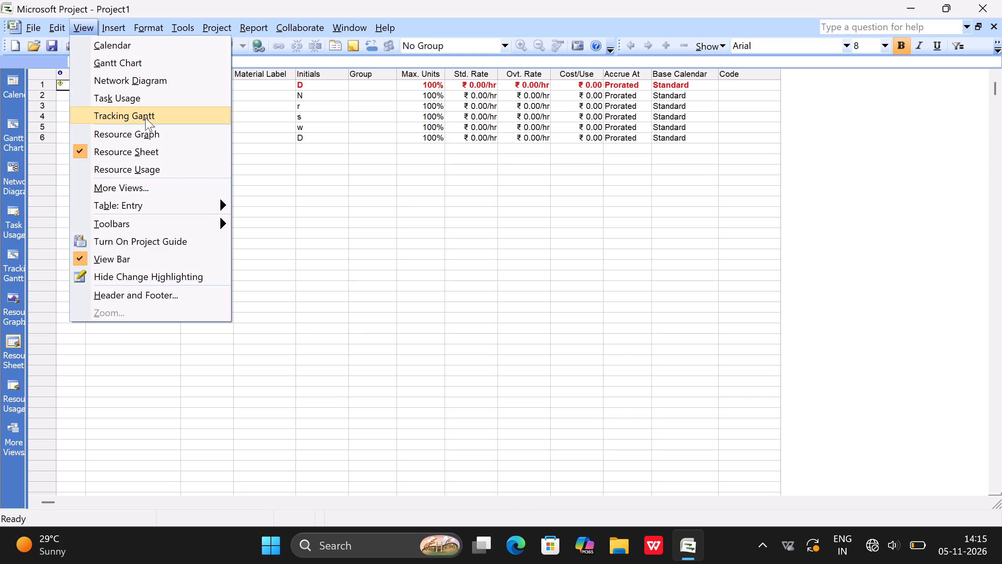
pyautogui.click(108, 62)
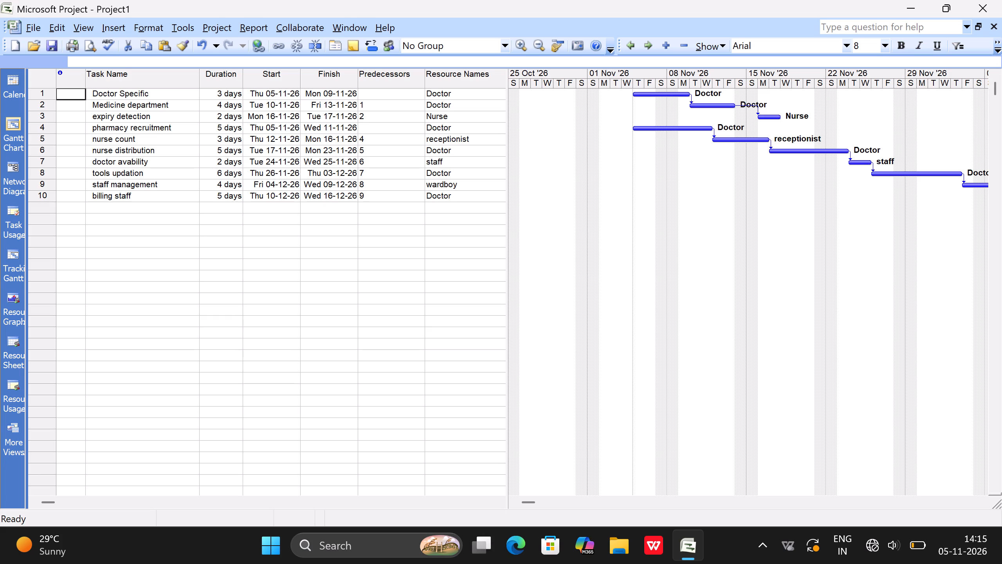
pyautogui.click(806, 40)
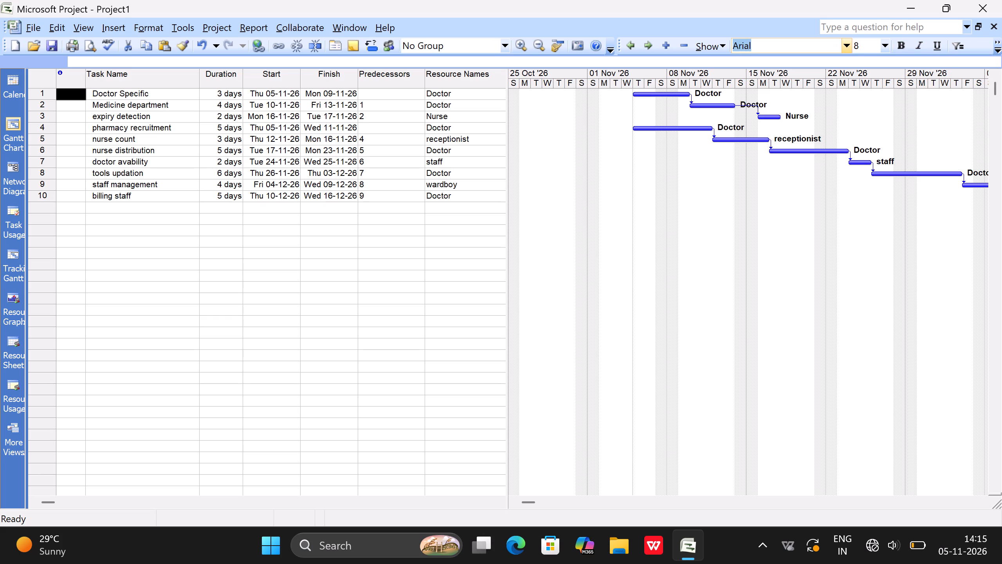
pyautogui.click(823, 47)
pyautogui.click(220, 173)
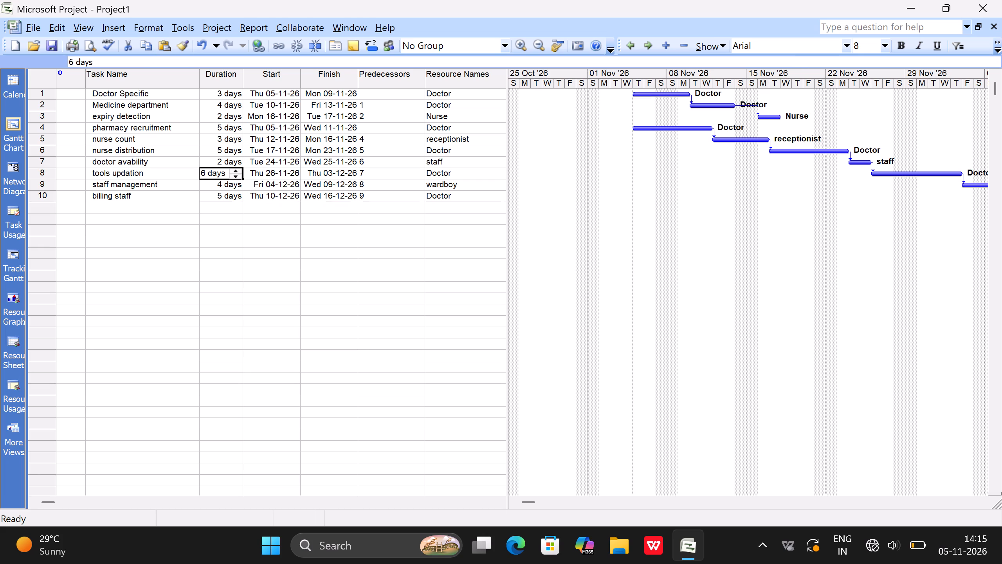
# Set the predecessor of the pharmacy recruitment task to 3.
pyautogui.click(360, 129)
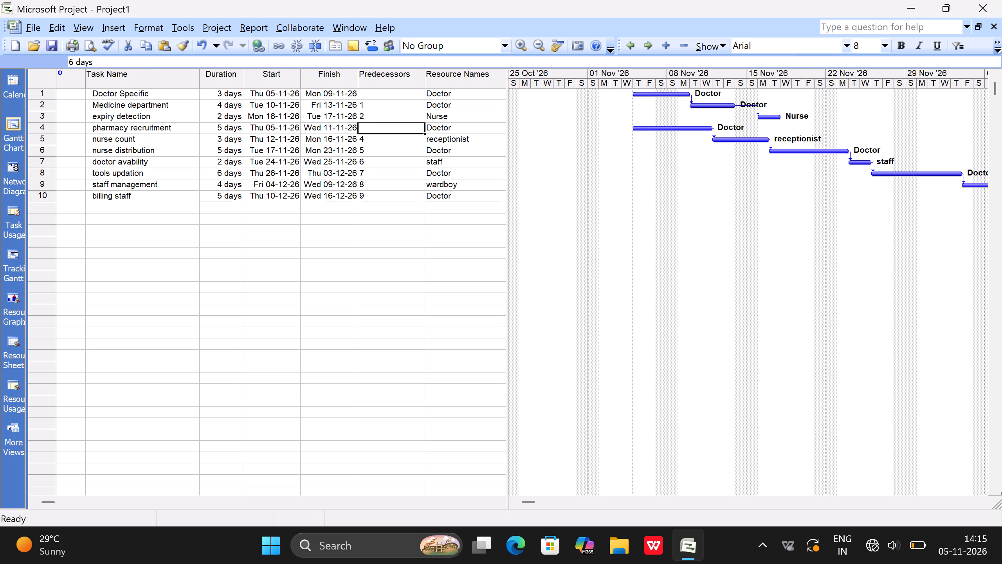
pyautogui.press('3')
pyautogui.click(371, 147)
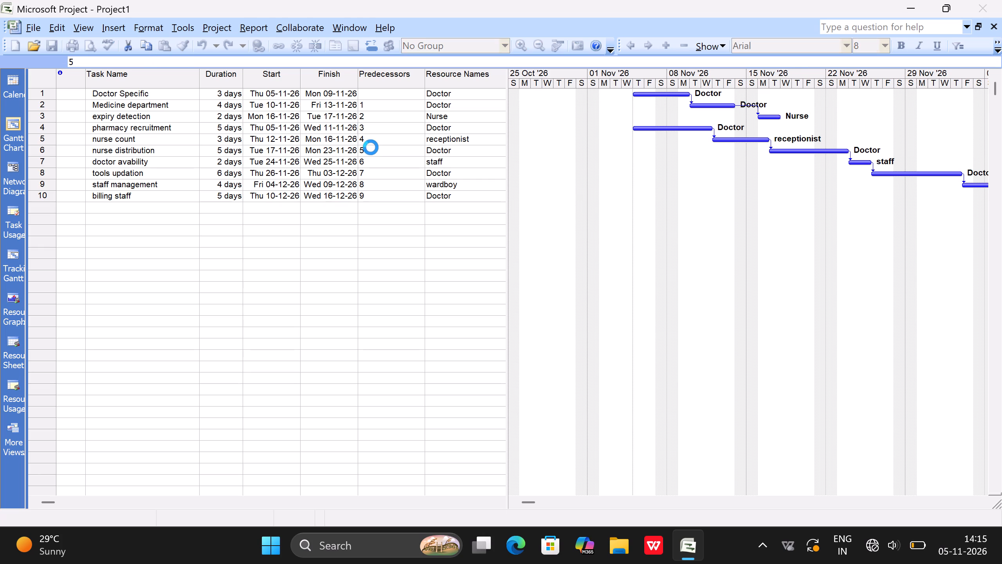
# Check the Resource Sheet for Doctor overallocation with the tasks linked, and return to the Gantt Chart view.
pyautogui.click(90, 26)
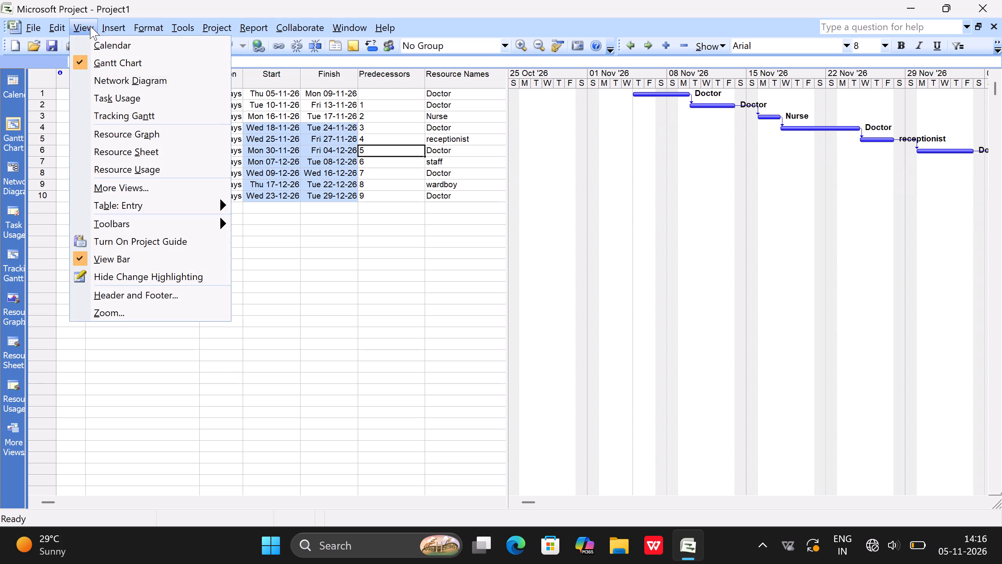
pyautogui.click(110, 148)
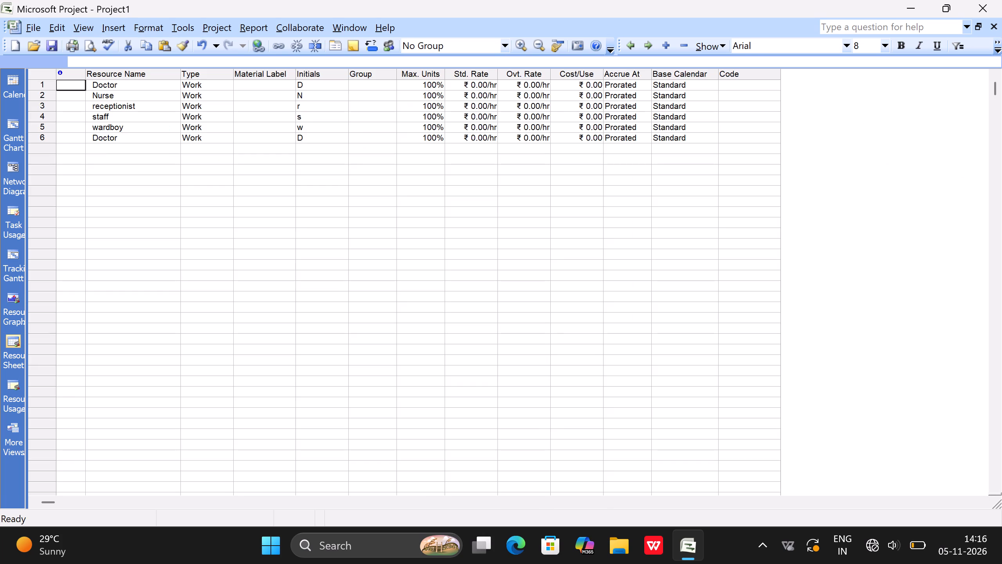
pyautogui.click(76, 28)
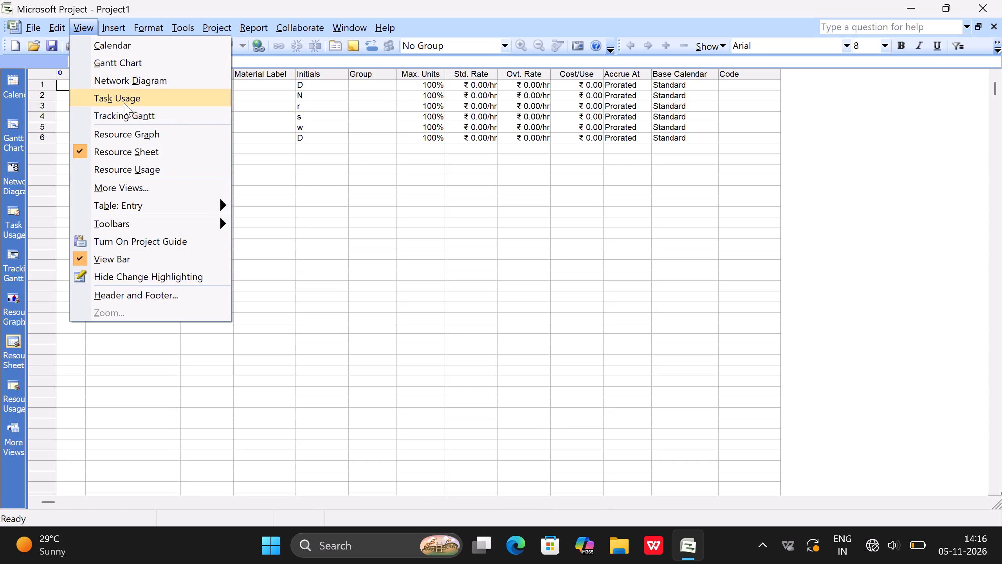
pyautogui.click(105, 61)
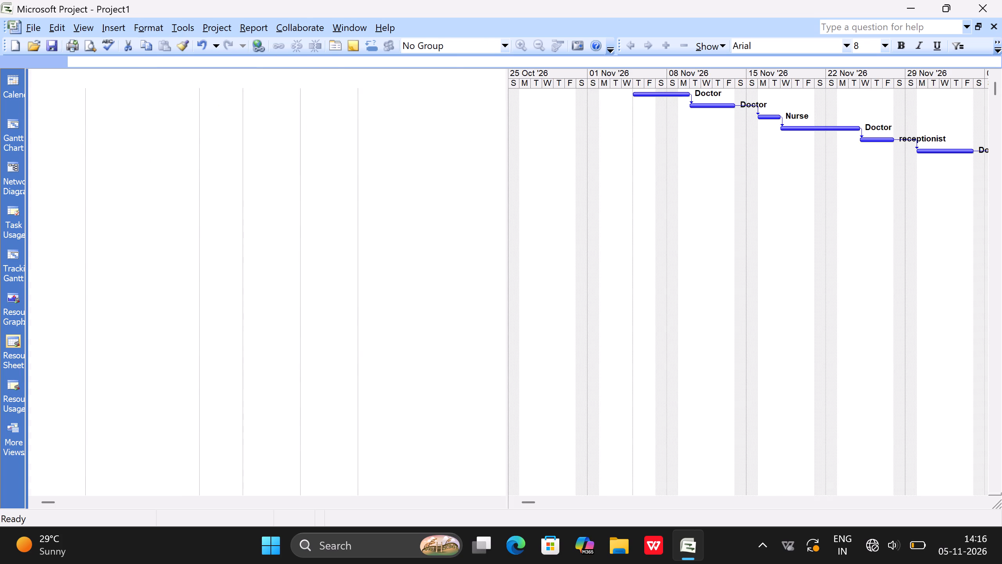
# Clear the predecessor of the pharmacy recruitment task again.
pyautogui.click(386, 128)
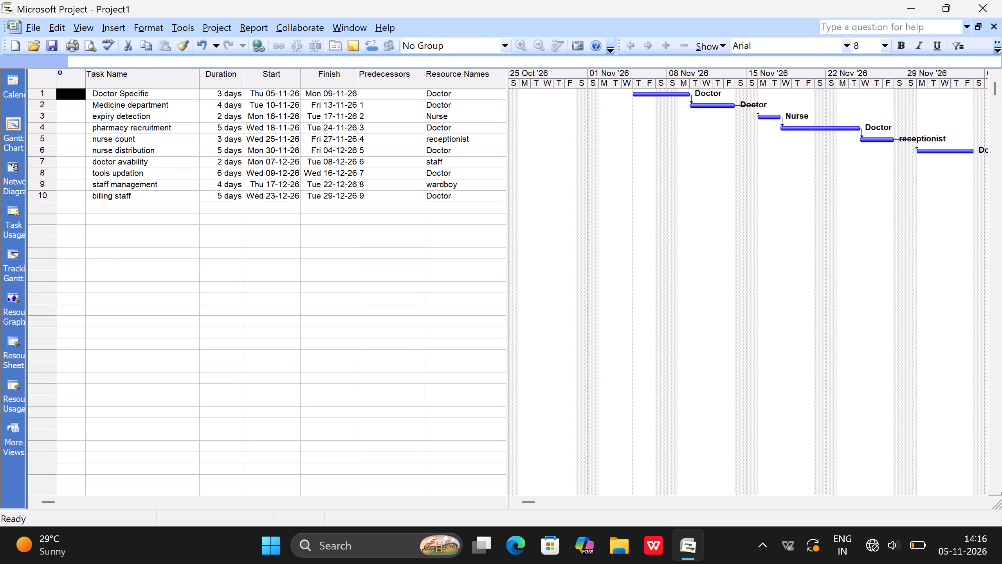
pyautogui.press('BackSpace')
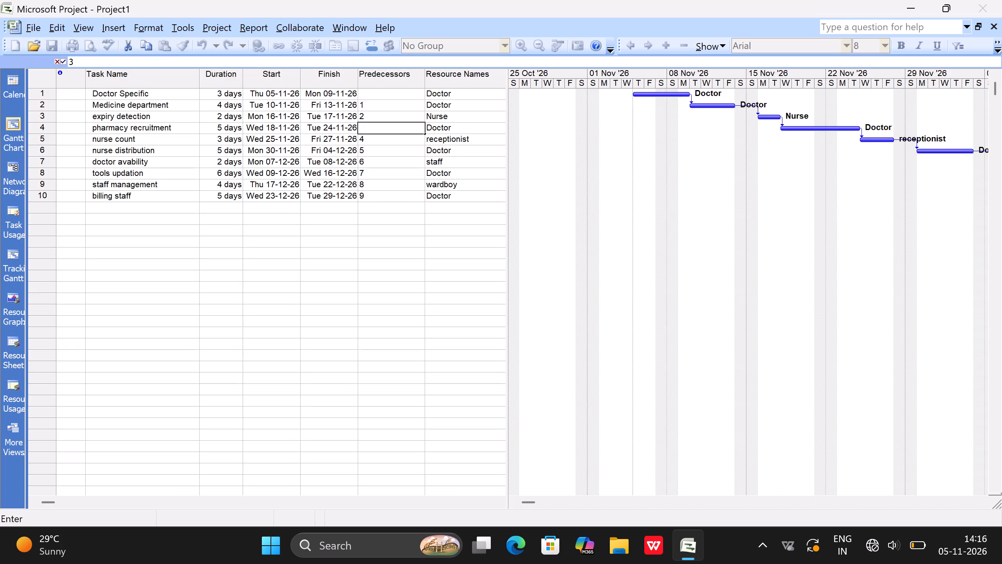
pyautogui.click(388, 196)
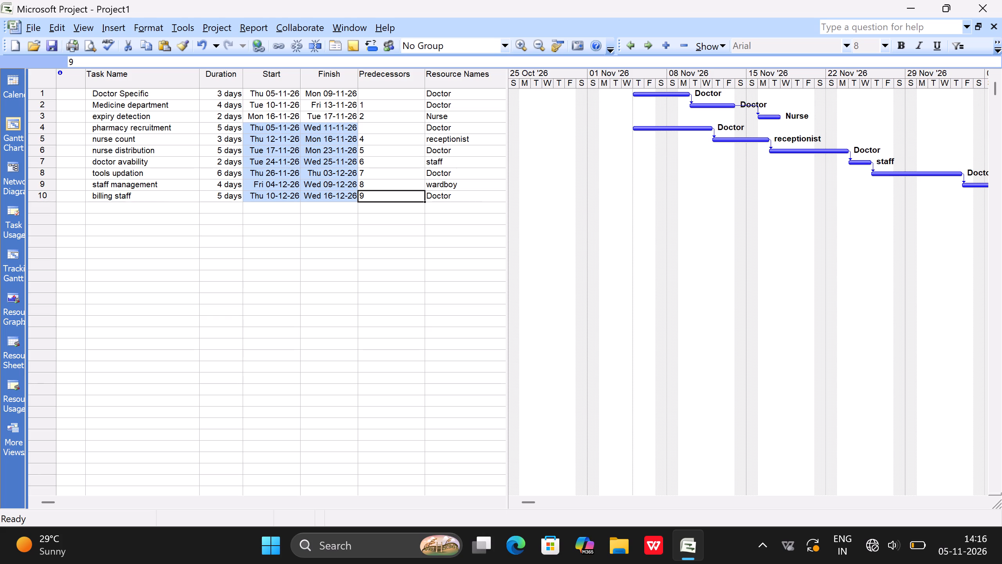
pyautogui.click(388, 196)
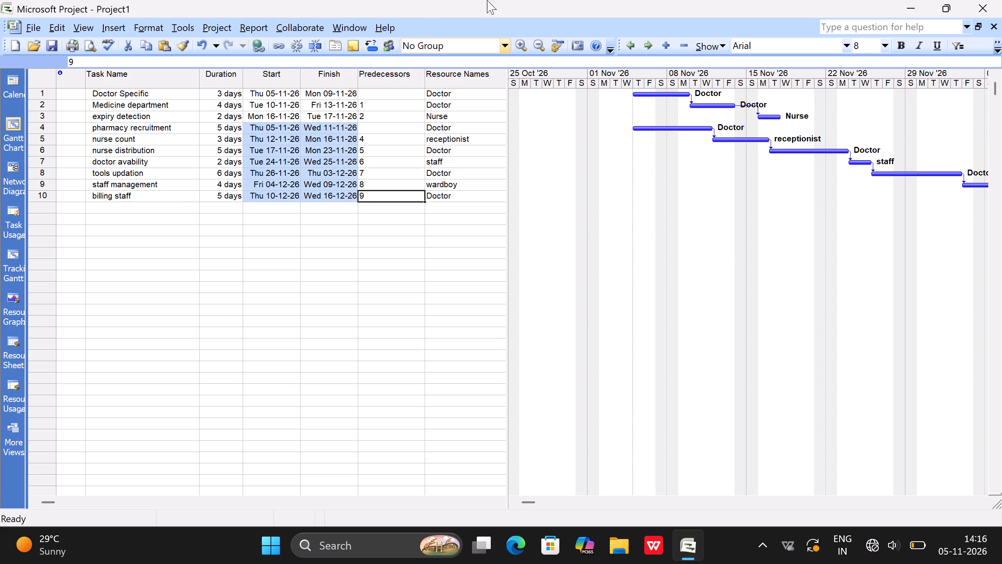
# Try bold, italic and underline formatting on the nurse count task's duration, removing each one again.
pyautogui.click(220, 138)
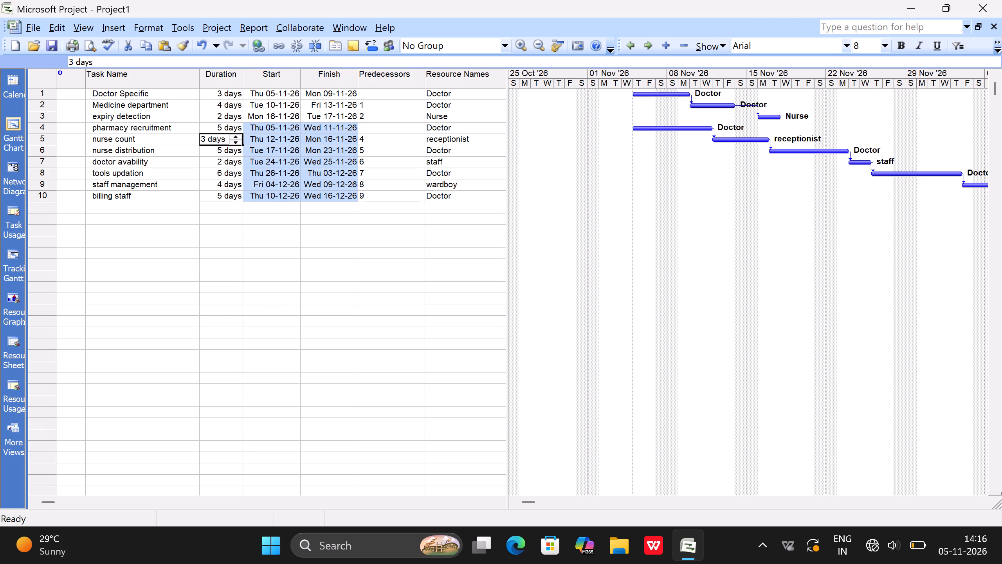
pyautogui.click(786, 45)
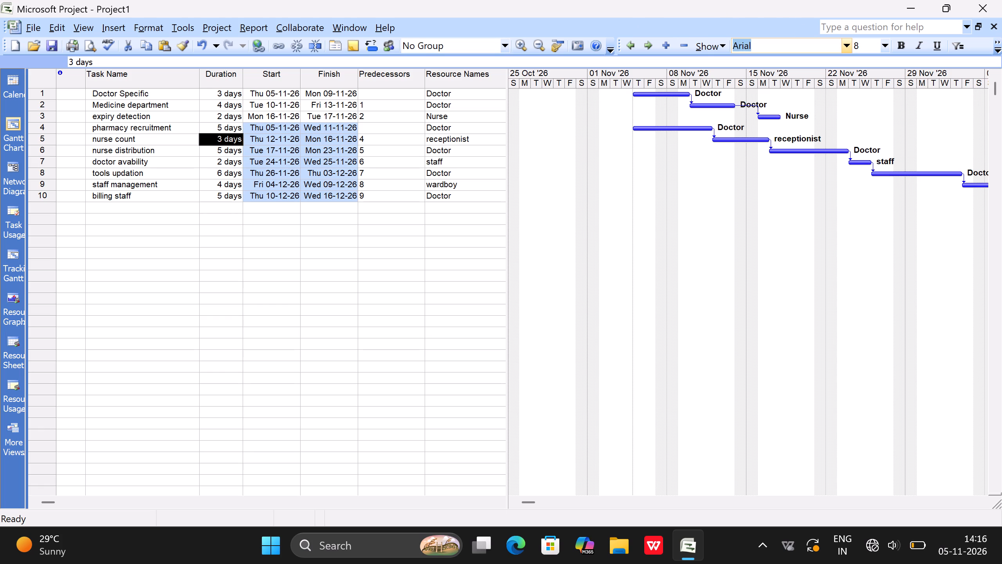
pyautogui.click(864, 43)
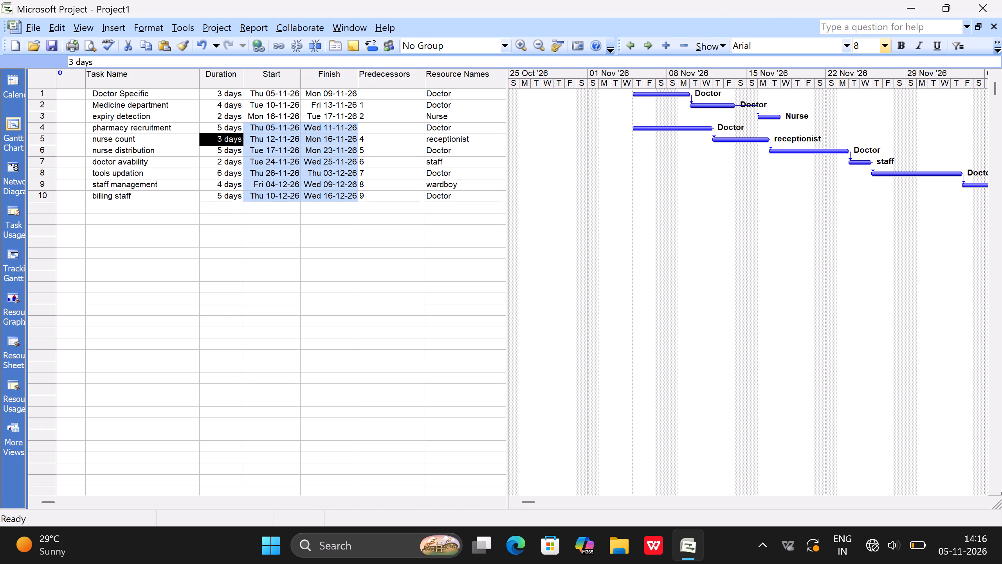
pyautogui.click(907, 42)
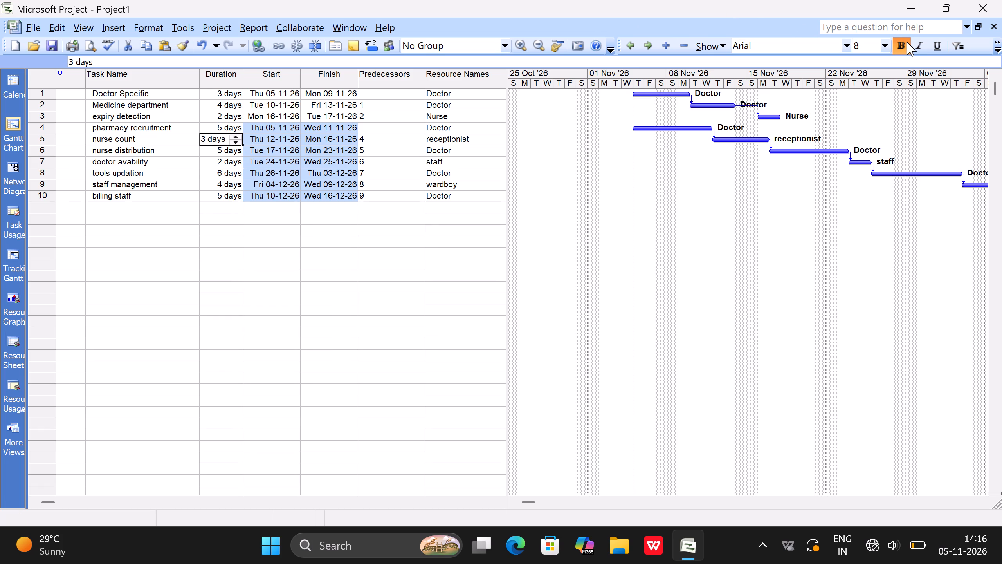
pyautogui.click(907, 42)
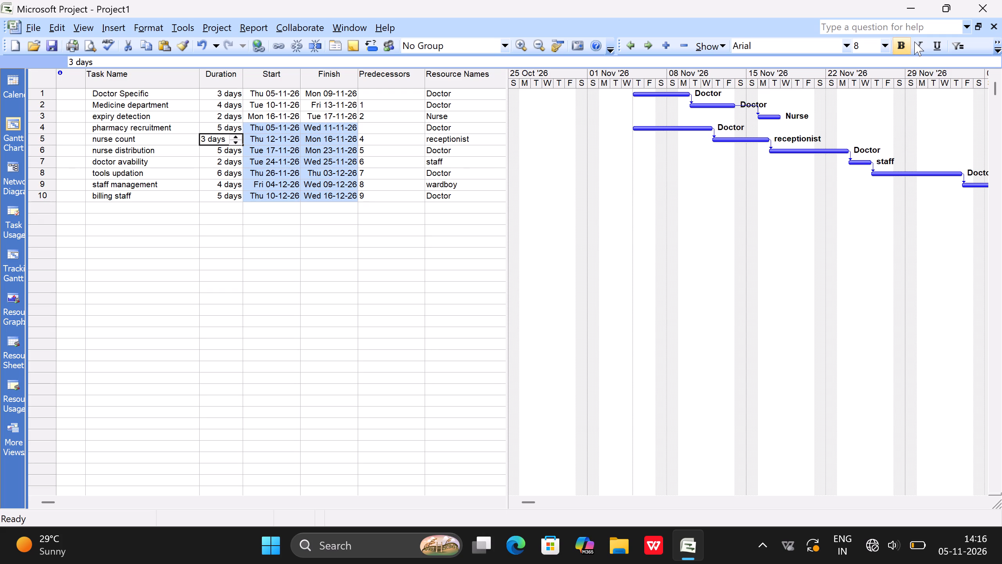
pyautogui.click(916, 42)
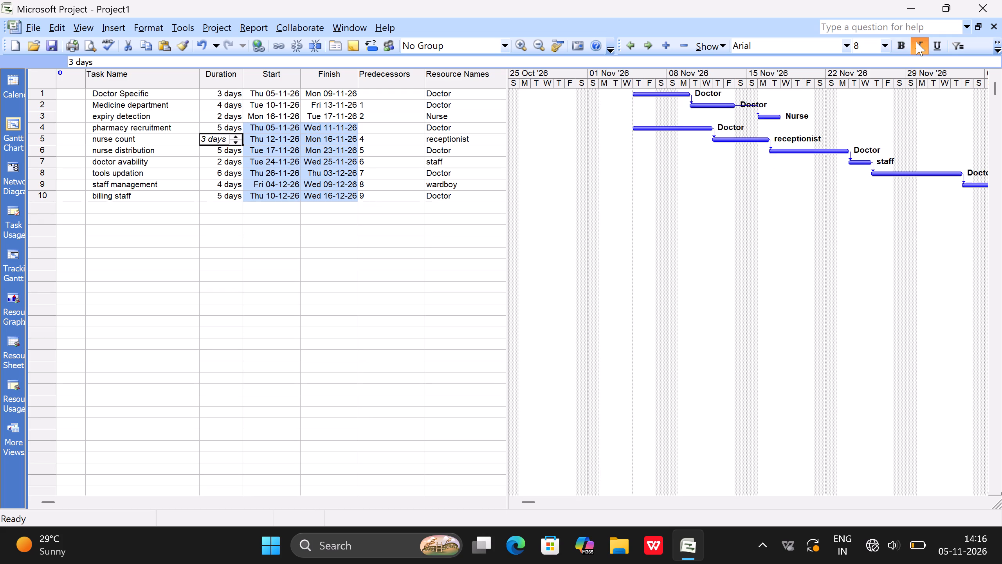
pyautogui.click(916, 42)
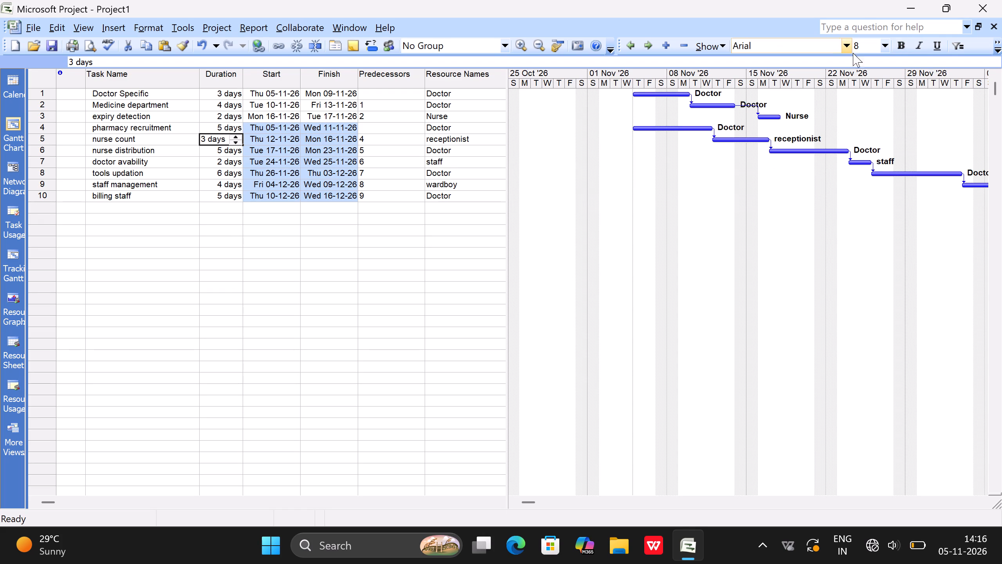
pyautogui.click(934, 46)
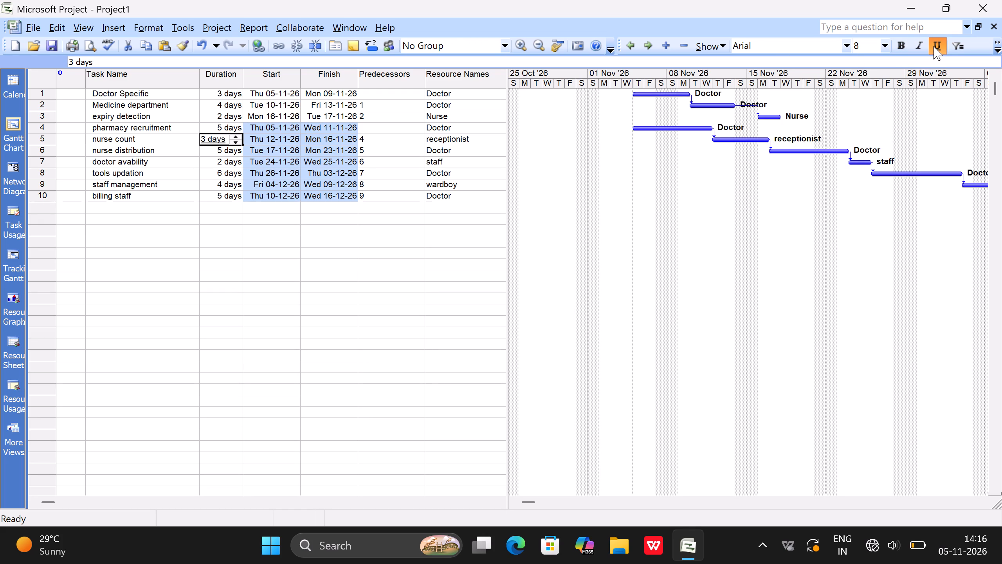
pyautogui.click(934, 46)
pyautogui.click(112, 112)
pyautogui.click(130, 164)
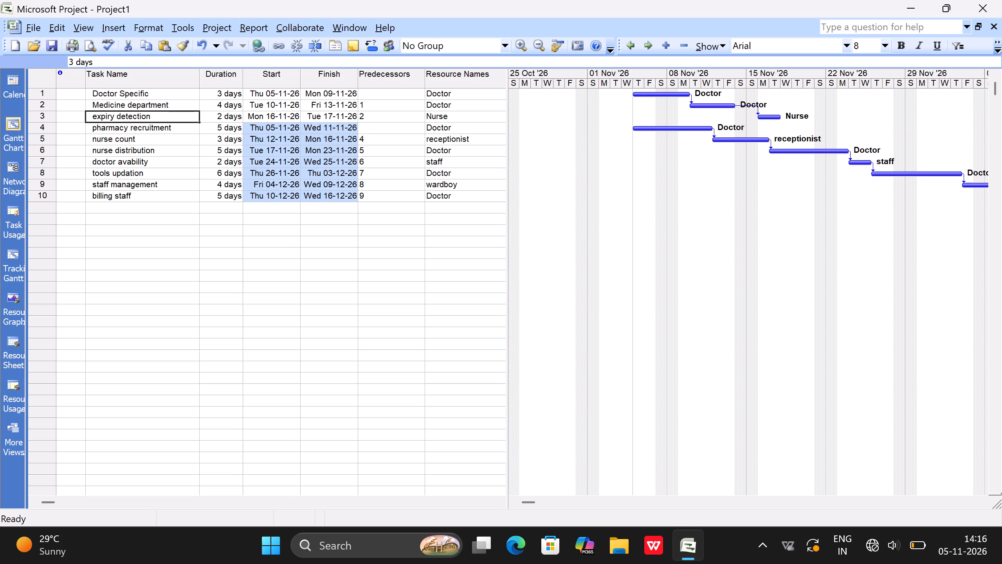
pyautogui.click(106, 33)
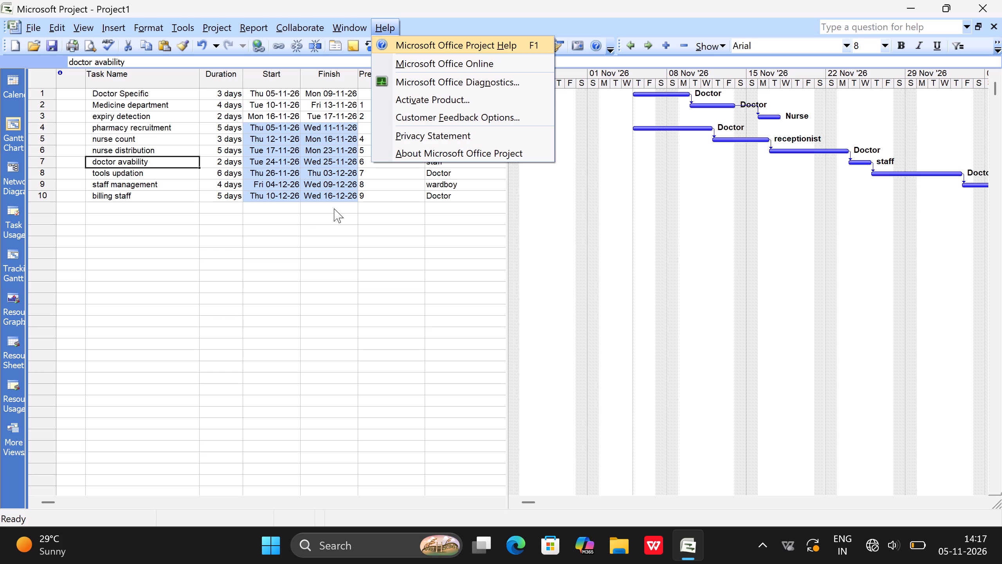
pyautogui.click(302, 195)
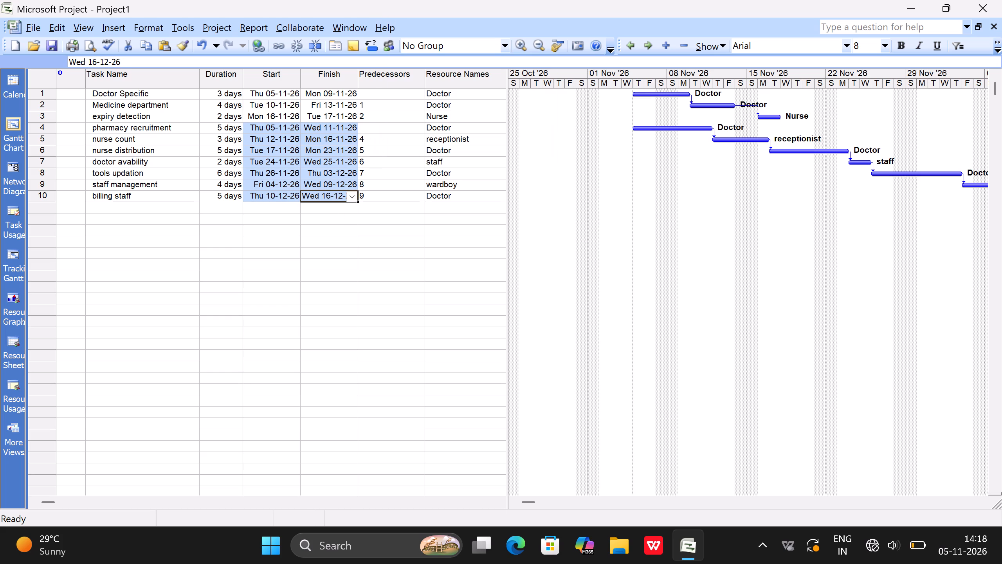
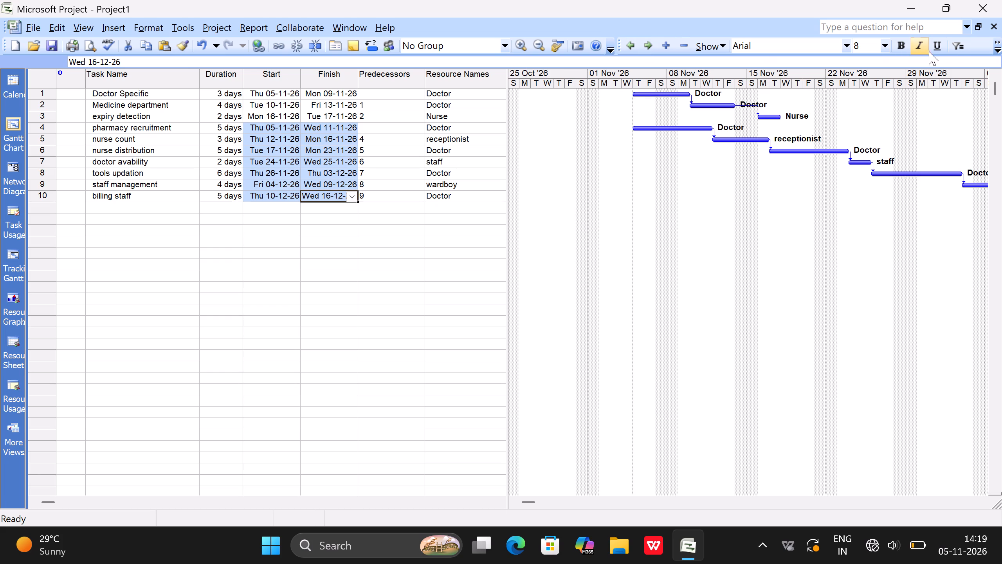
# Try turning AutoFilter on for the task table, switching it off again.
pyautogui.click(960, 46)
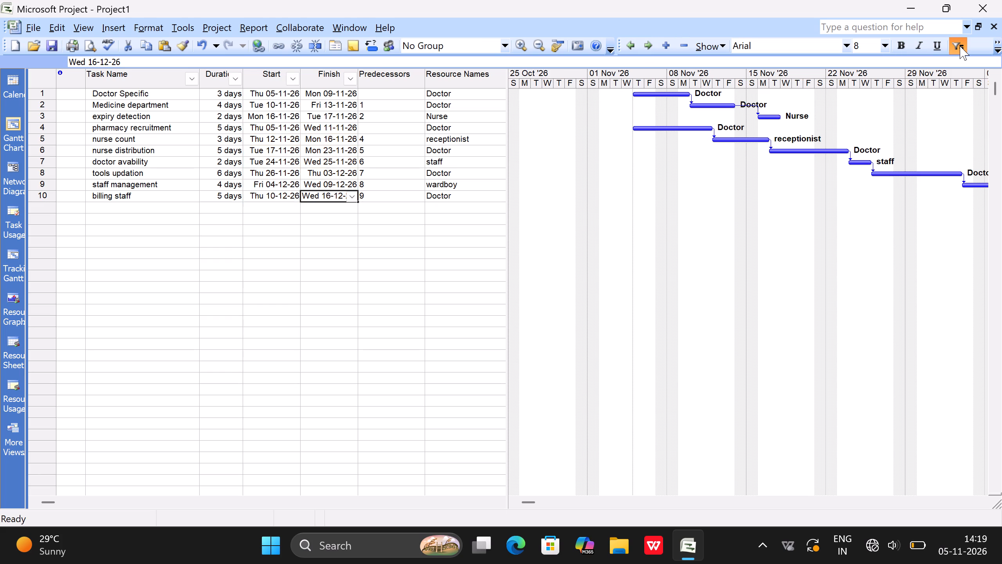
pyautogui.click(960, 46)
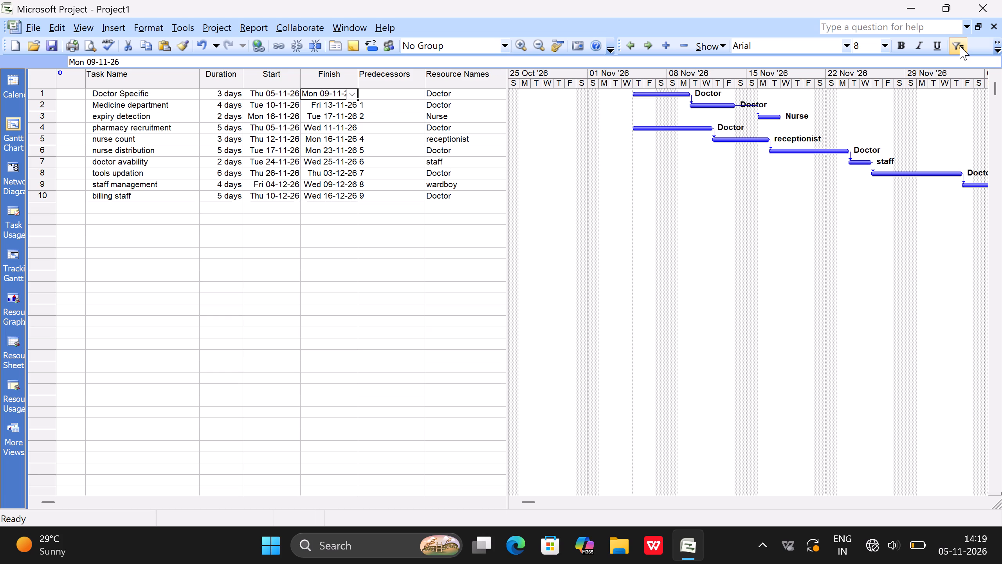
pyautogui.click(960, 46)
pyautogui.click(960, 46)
# Level resources across the entire project with leveling calculations set to Automatic.
pyautogui.click(116, 23)
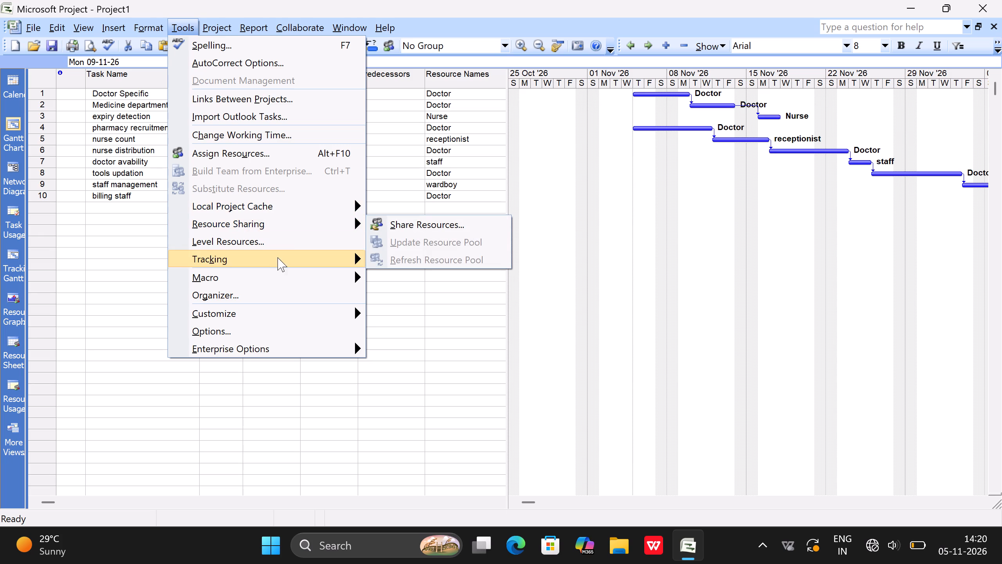
pyautogui.click(284, 235)
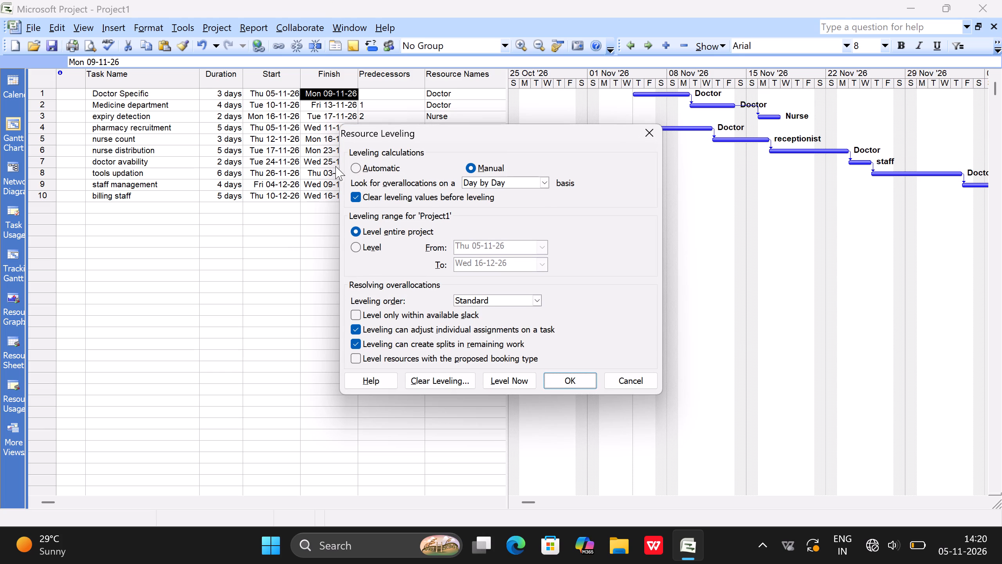
pyautogui.click(352, 161)
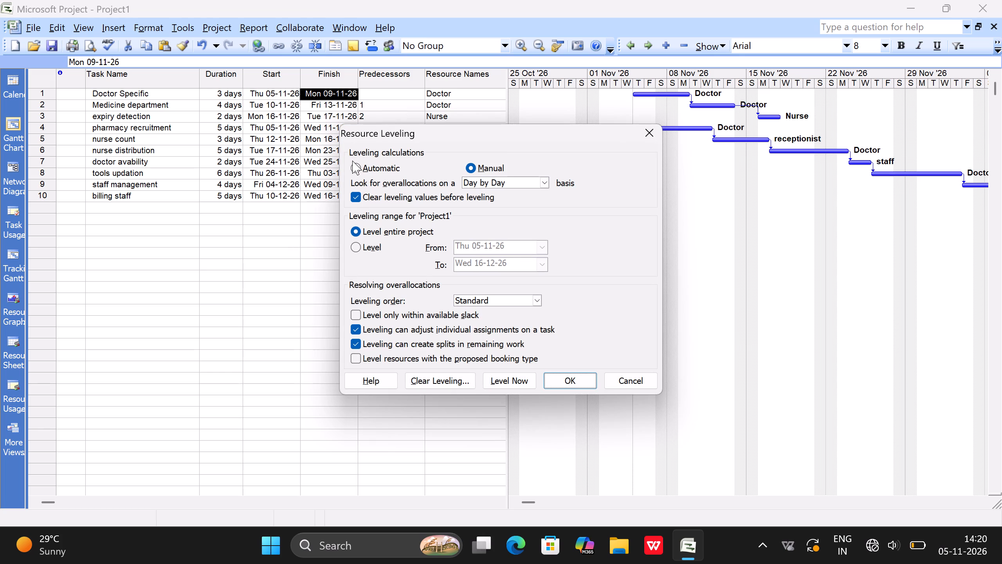
pyautogui.click(354, 168)
pyautogui.click(565, 382)
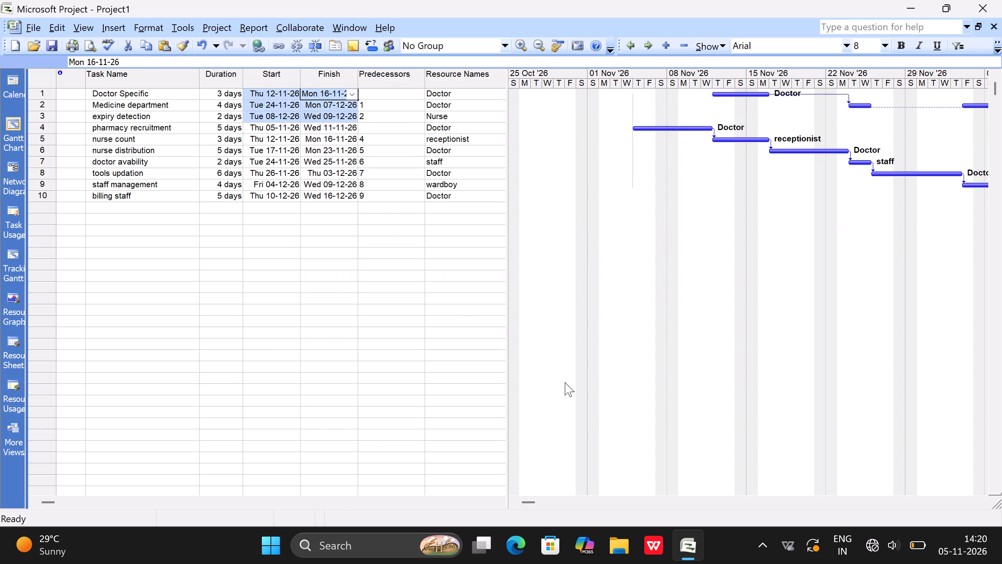
pyautogui.click(373, 272)
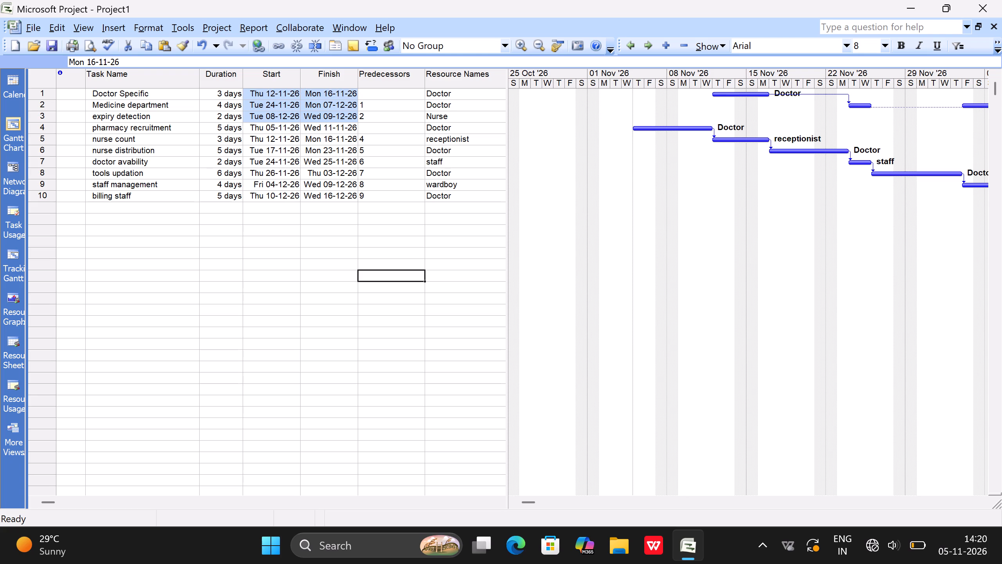
# Check the Resource Sheet for Doctor overallocation after automatic leveling, and return to the Gantt Chart view.
pyautogui.click(110, 31)
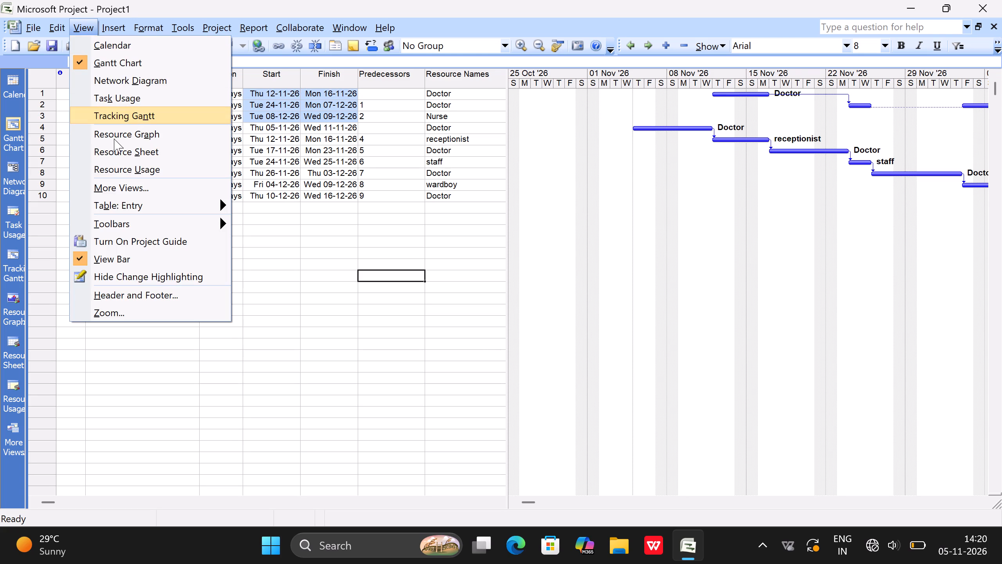
pyautogui.click(114, 151)
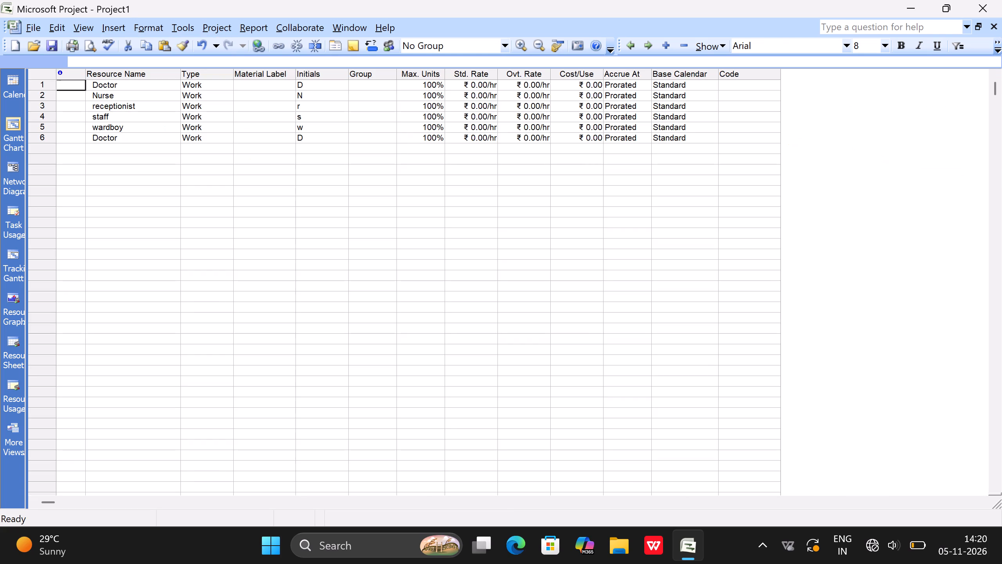
pyautogui.click(80, 23)
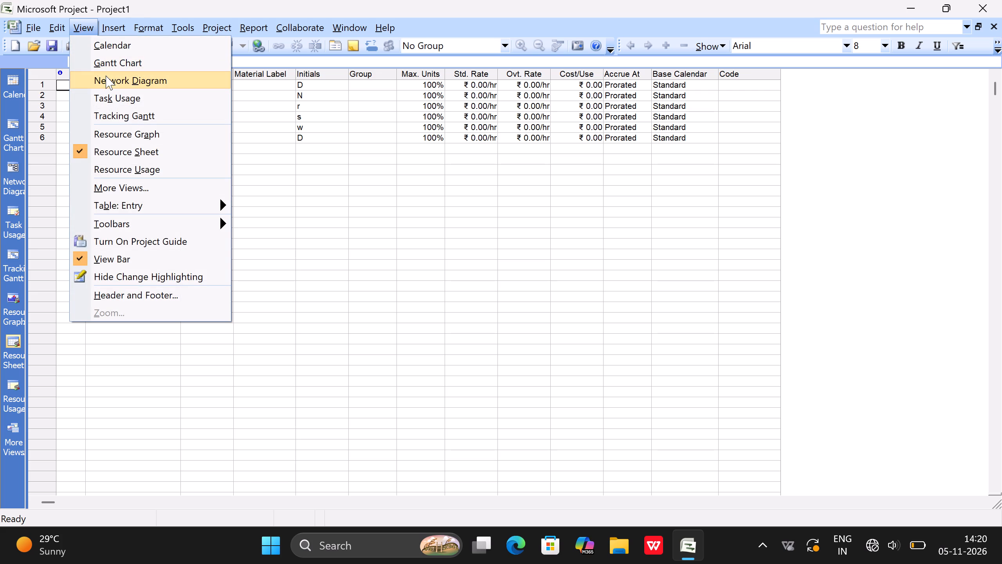
pyautogui.click(101, 69)
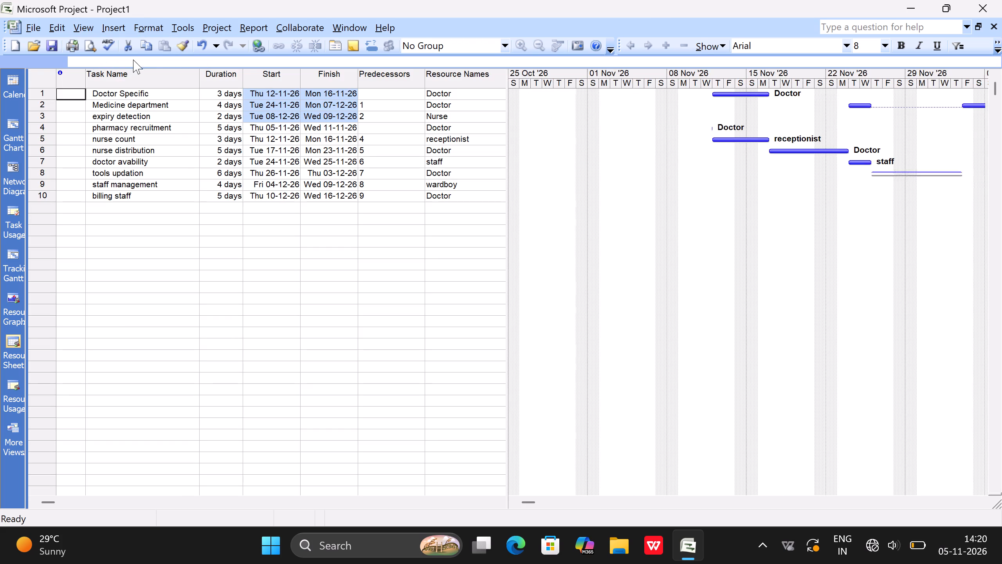
# Switch the leveling calculations to Manual and level the entire project's resources immediately.
pyautogui.click(179, 23)
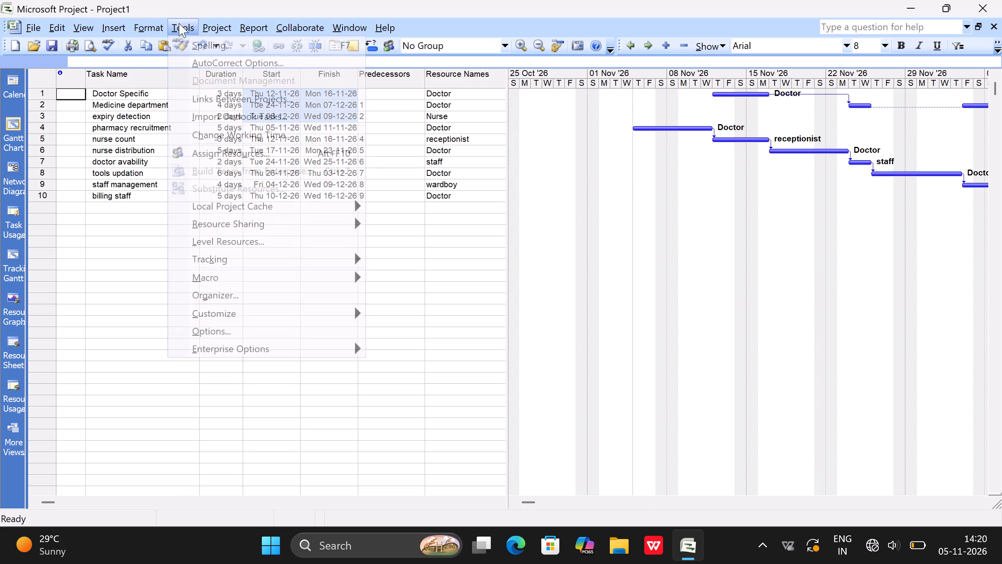
pyautogui.click(275, 239)
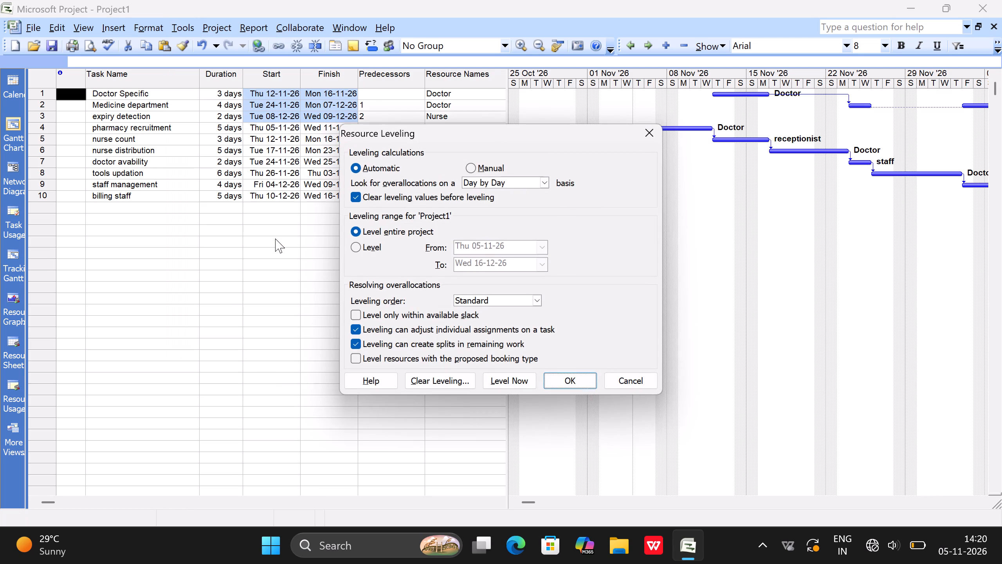
pyautogui.click(469, 163)
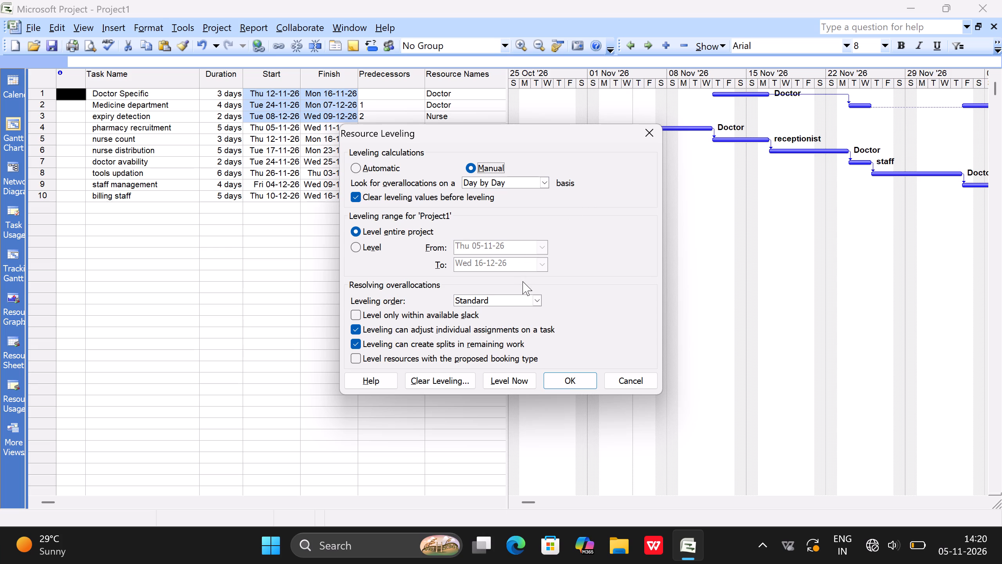
pyautogui.click(484, 377)
pyautogui.click(484, 377)
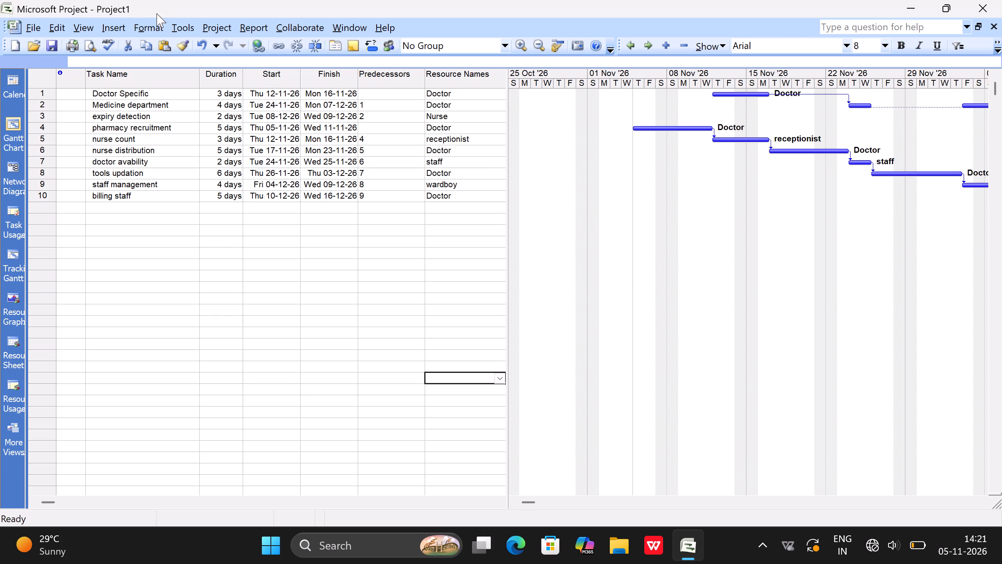
# Check the Resource Sheet for overallocation after manual leveling, and return to the Gantt Chart view.
pyautogui.click(120, 28)
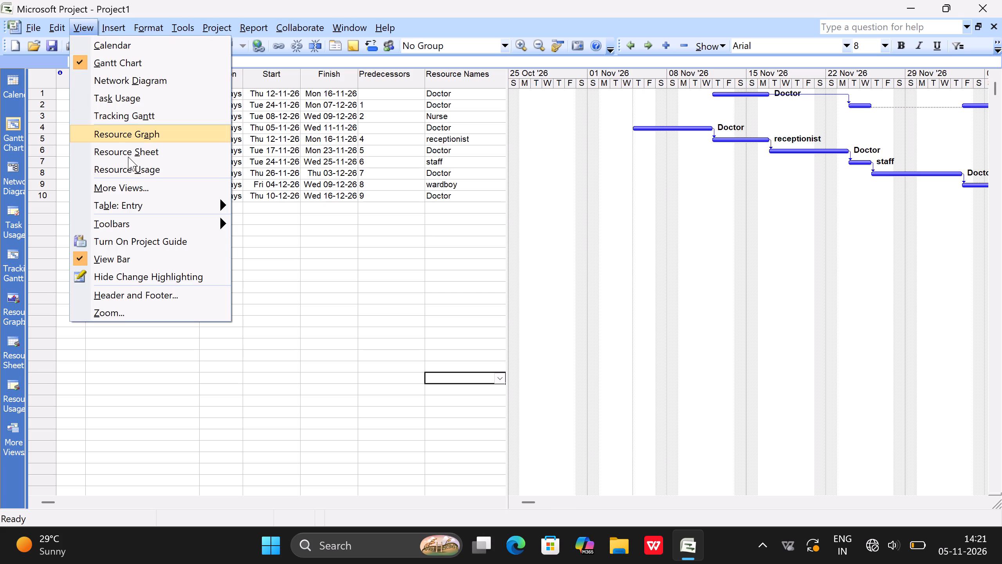
pyautogui.click(128, 159)
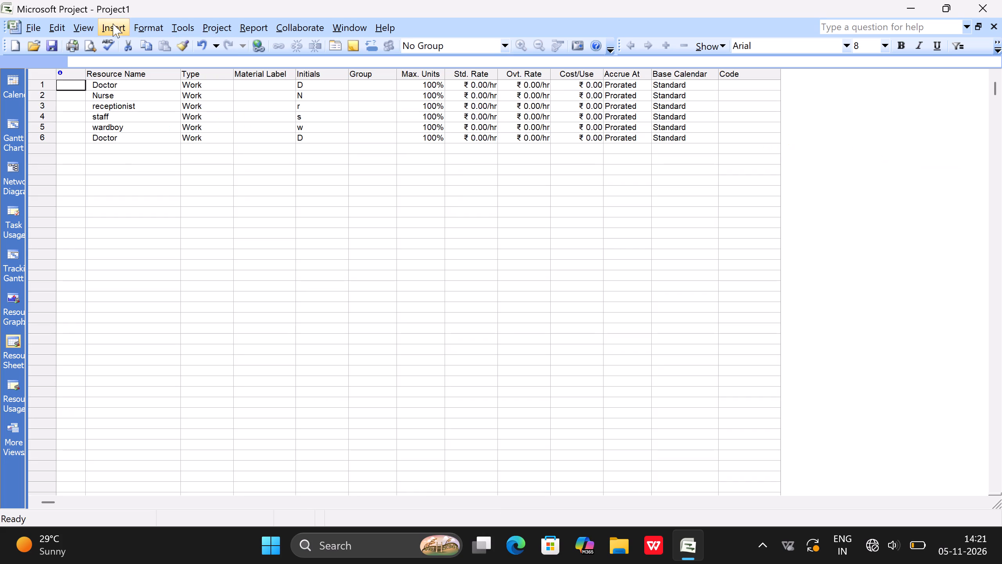
pyautogui.click(88, 26)
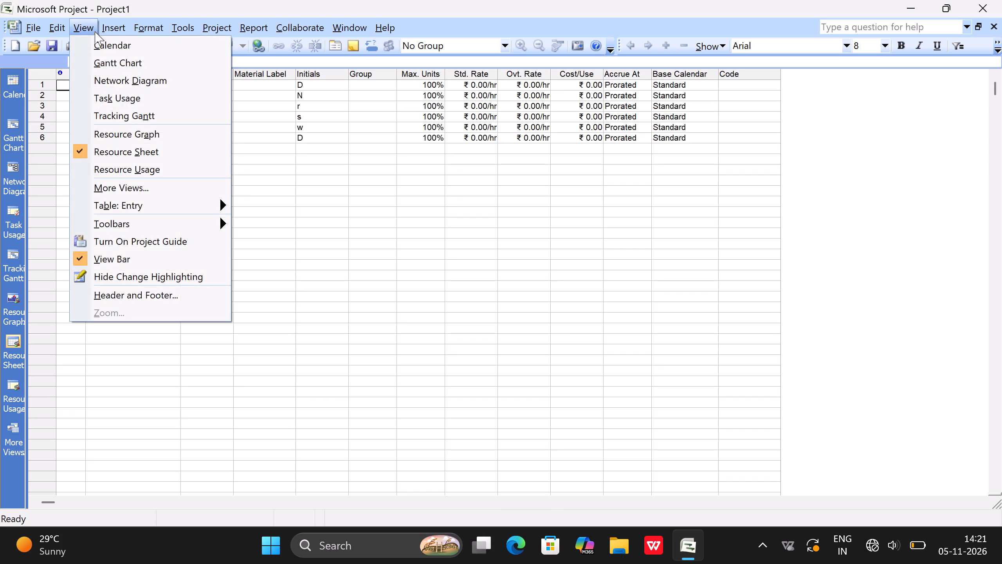
pyautogui.click(95, 64)
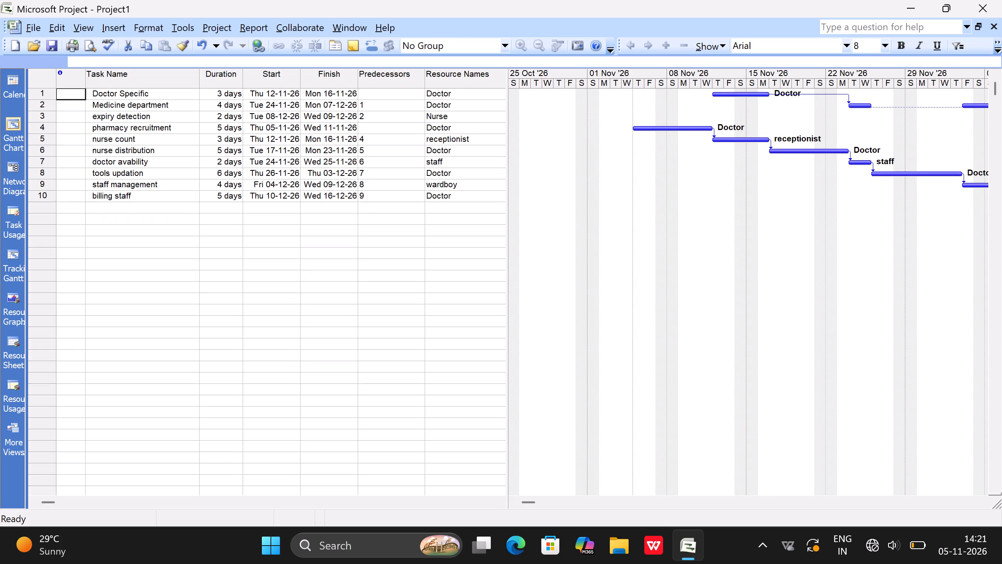
# Select the doctor avability task and open the Resource Leveling settings again.
pyautogui.click(299, 148)
pyautogui.click(180, 133)
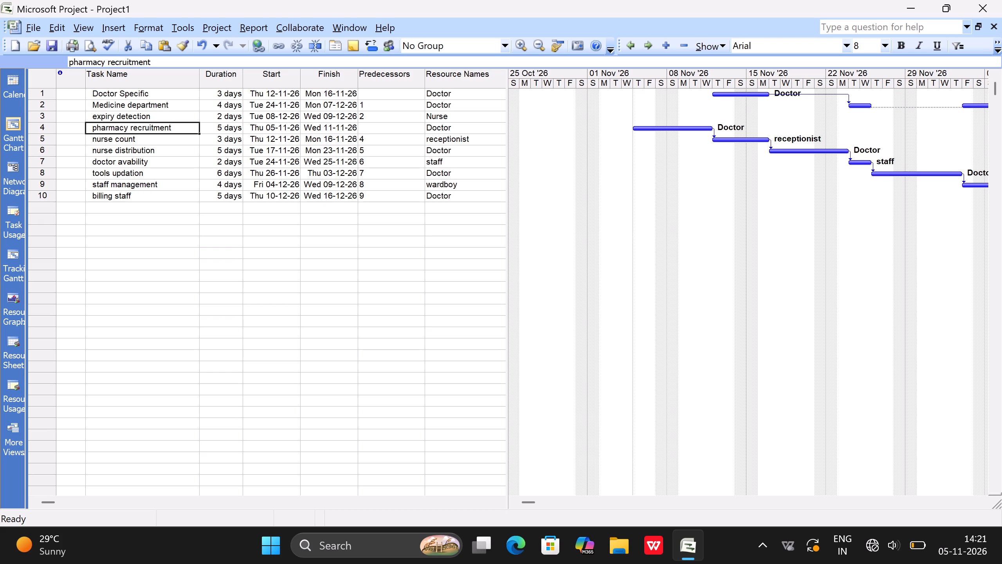
pyautogui.click(155, 158)
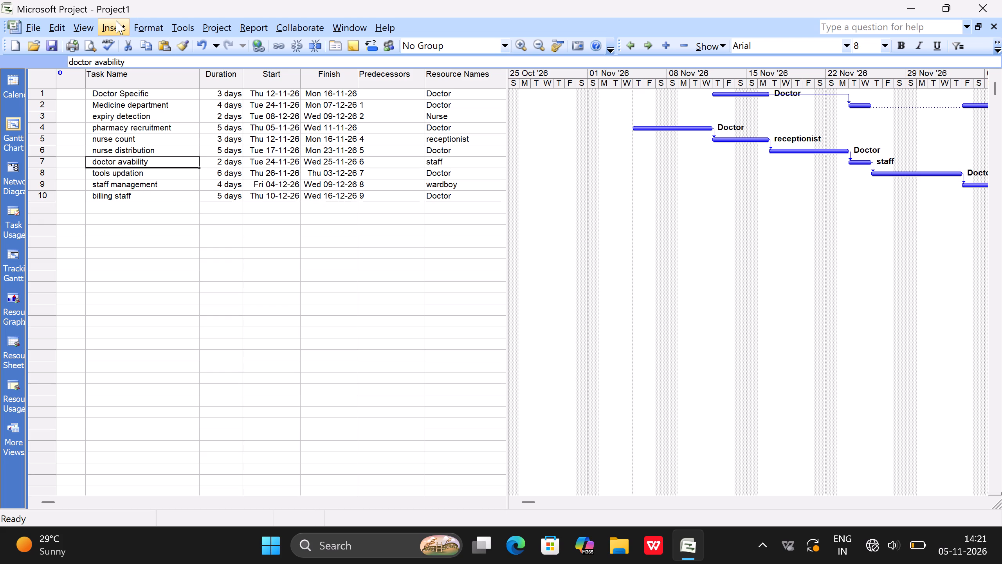
pyautogui.click(116, 22)
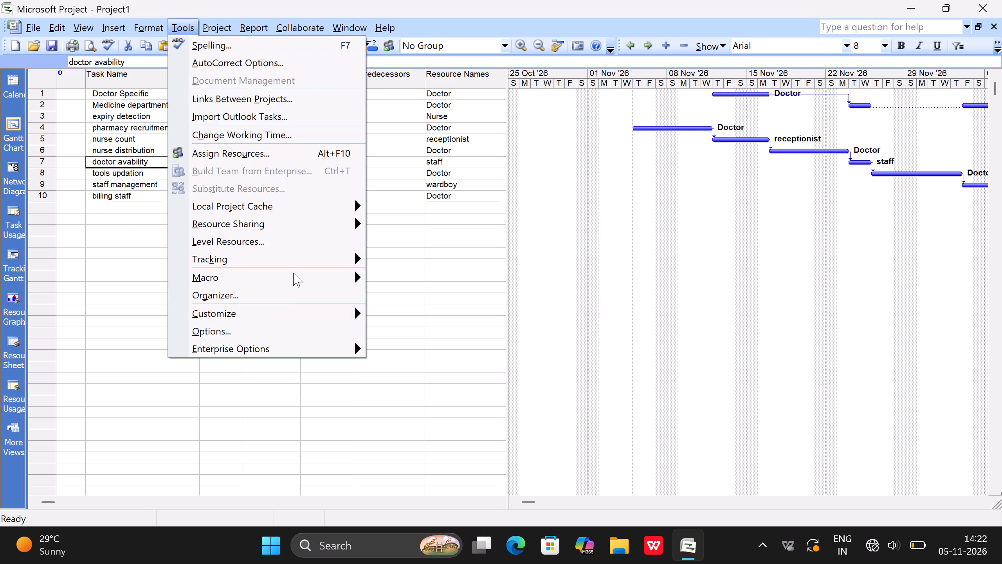
pyautogui.click(298, 236)
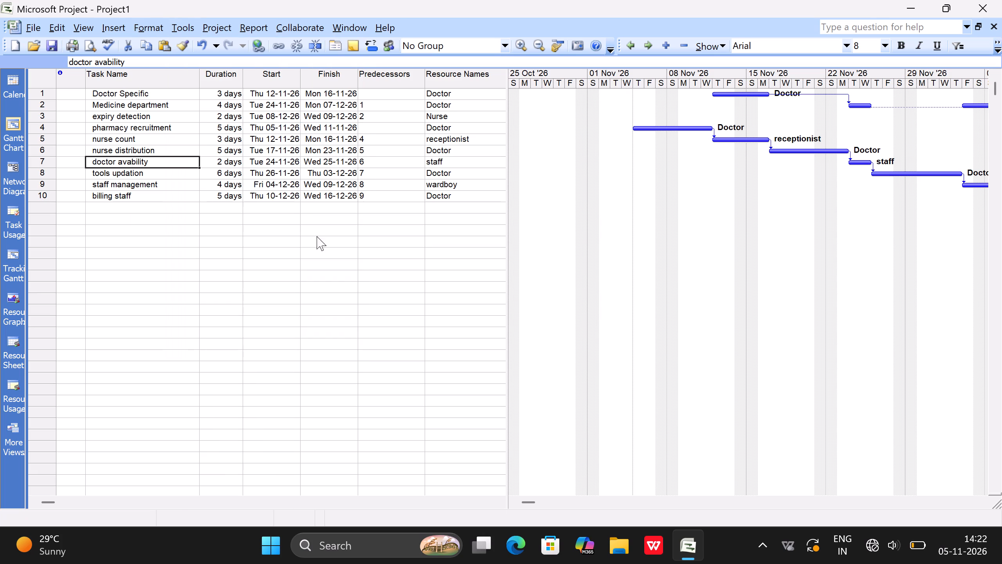